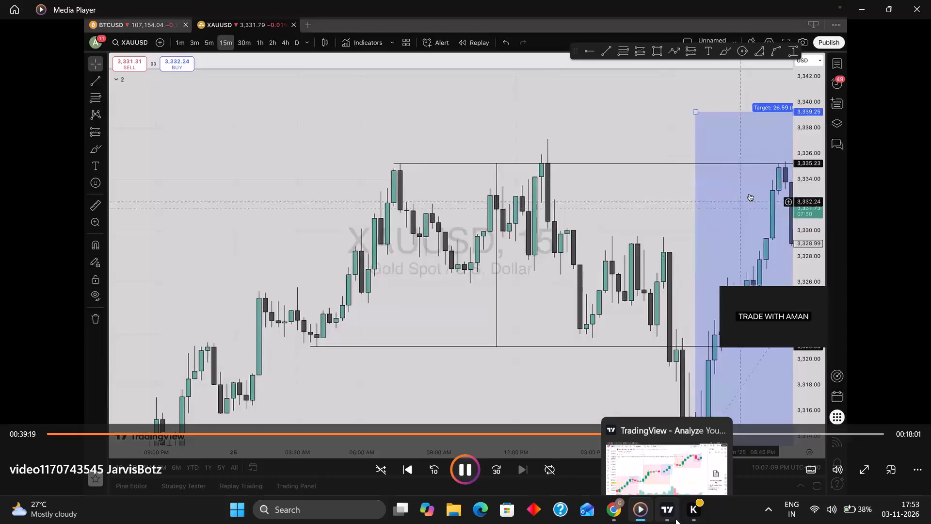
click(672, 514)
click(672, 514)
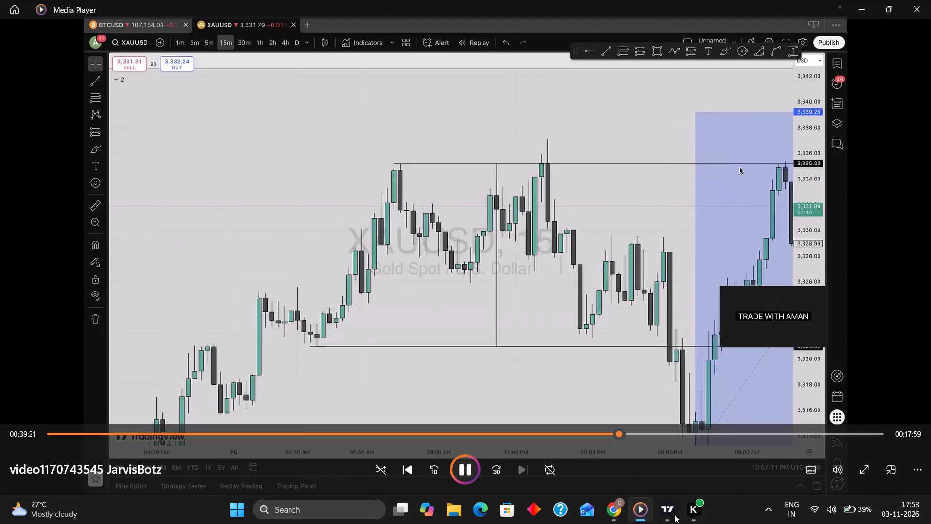
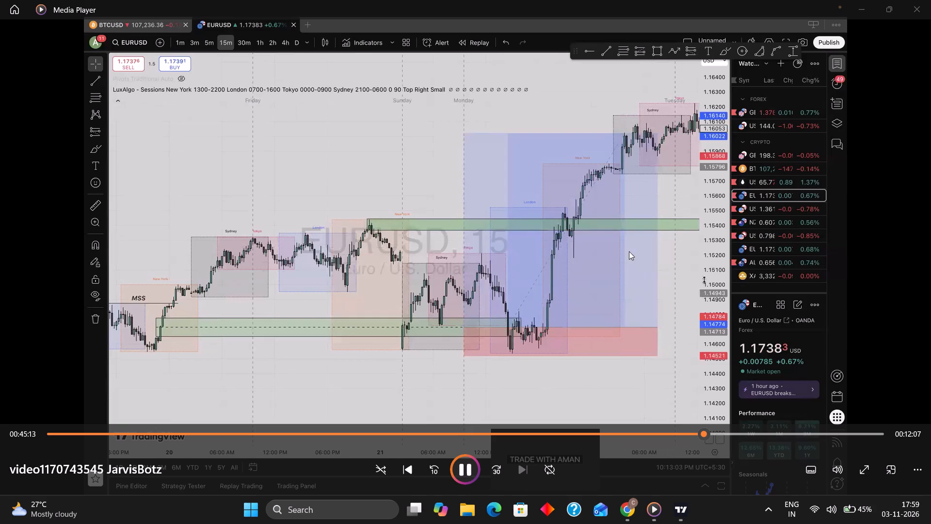
Pause the recorded trading lesson and switch to the NIFTY chart in TradingView.
click(511, 287)
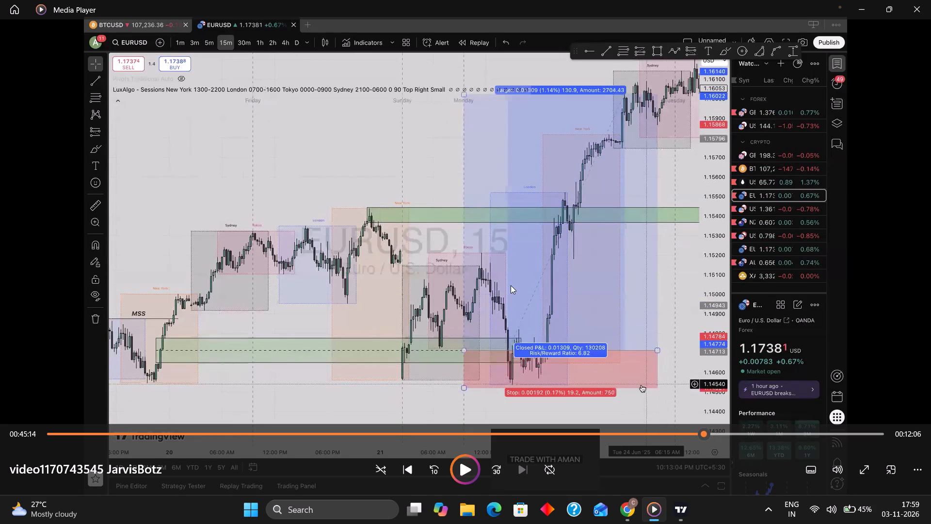
click(861, 0)
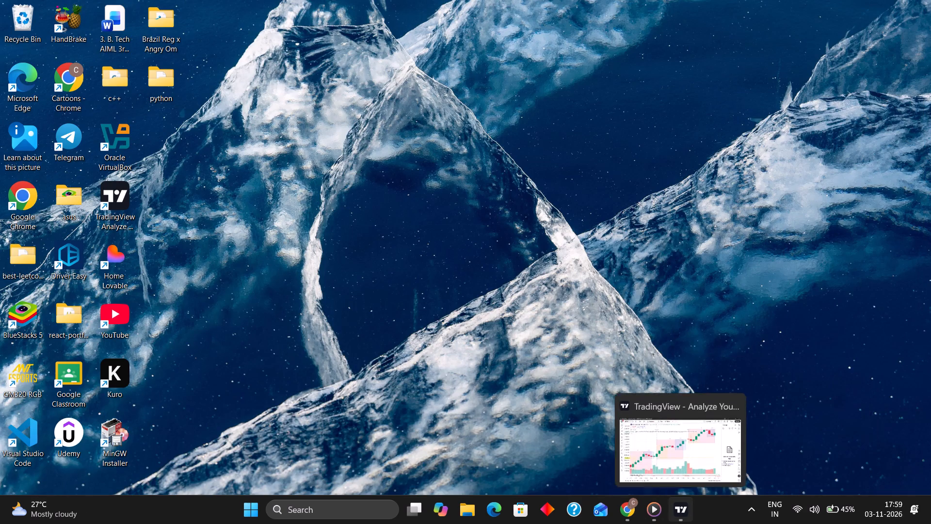
click(680, 523)
Draw a horizontal ray at about 22,652.60 from Thursday 29 October's 09:15 candle, just below that day's session box.
scroll(371, 233, up, 1)
scroll(305, 234, down, 2)
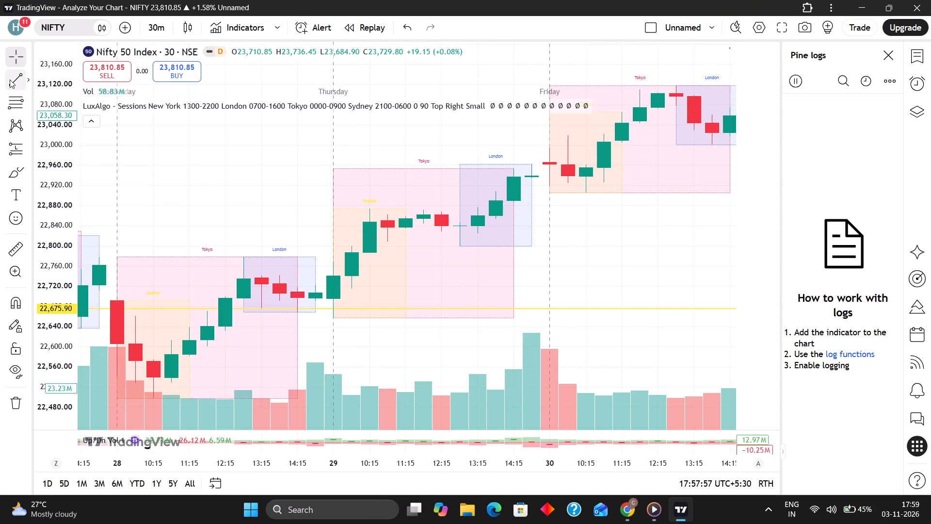
click(31, 75)
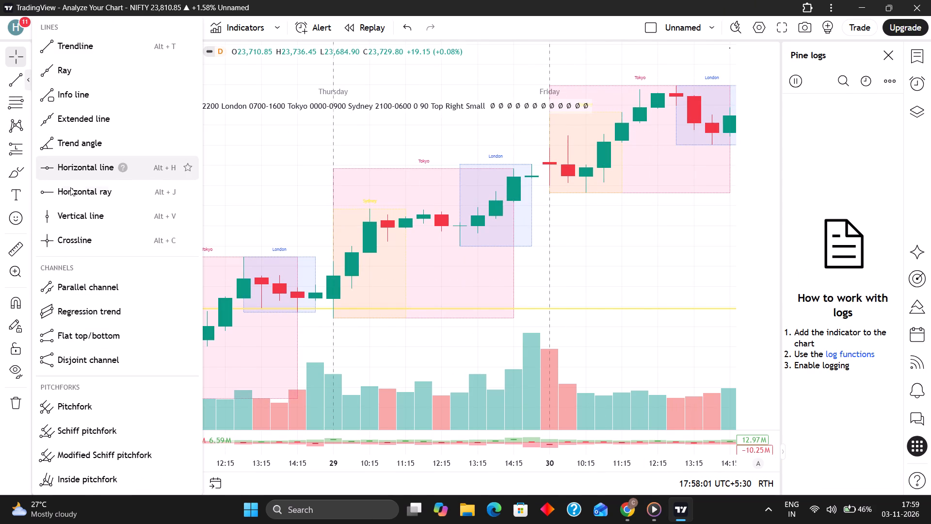
click(71, 191)
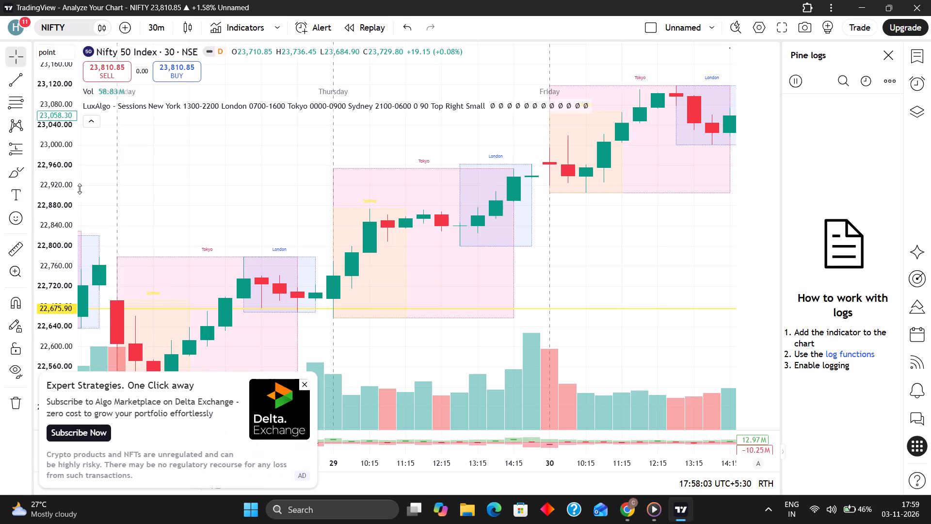
click(334, 320)
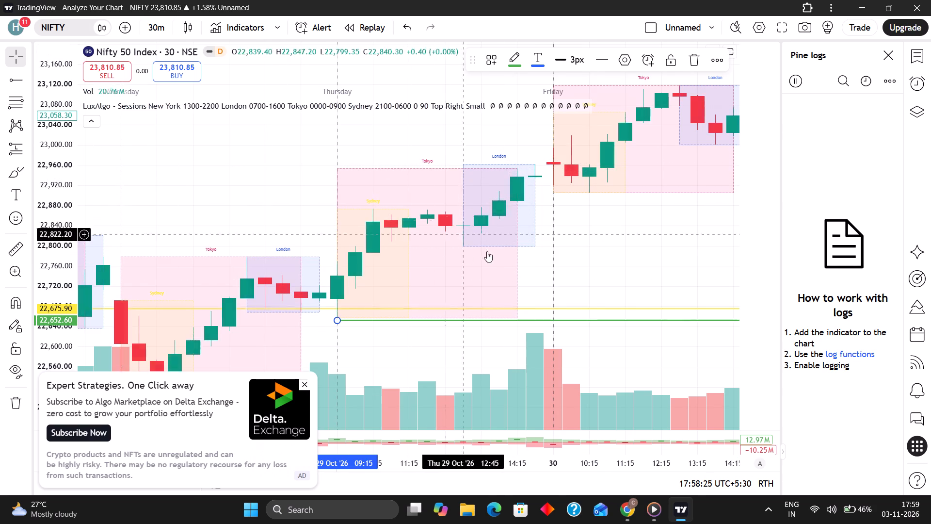
Examine the 30-minute NIFTY candles and session boxes from late October through Tuesday 3 November.
scroll(501, 225, up, 4)
drag(524, 255, 758, 259)
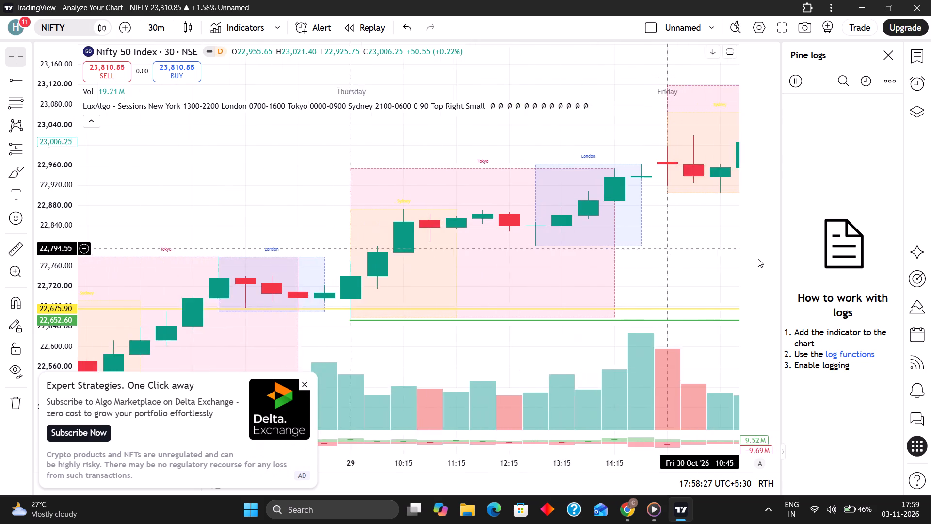
drag(758, 259, 756, 265)
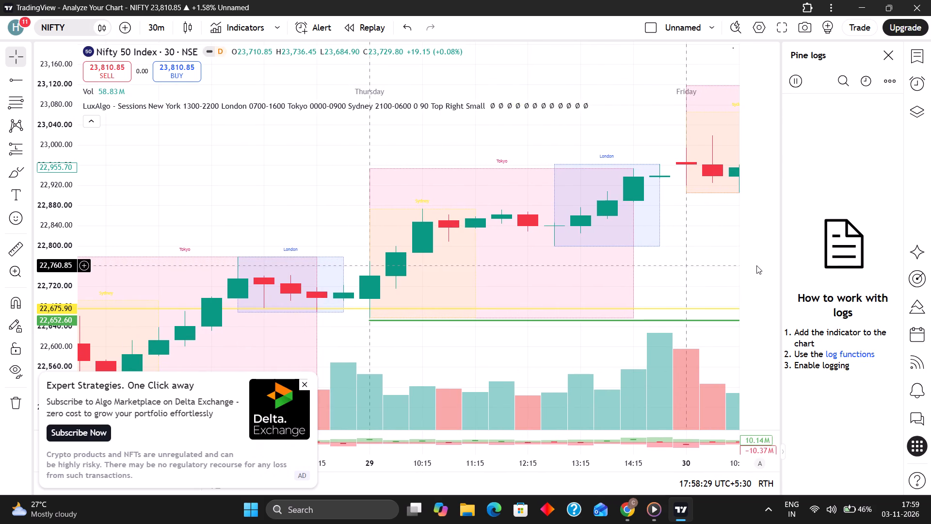
drag(756, 265, 479, 278)
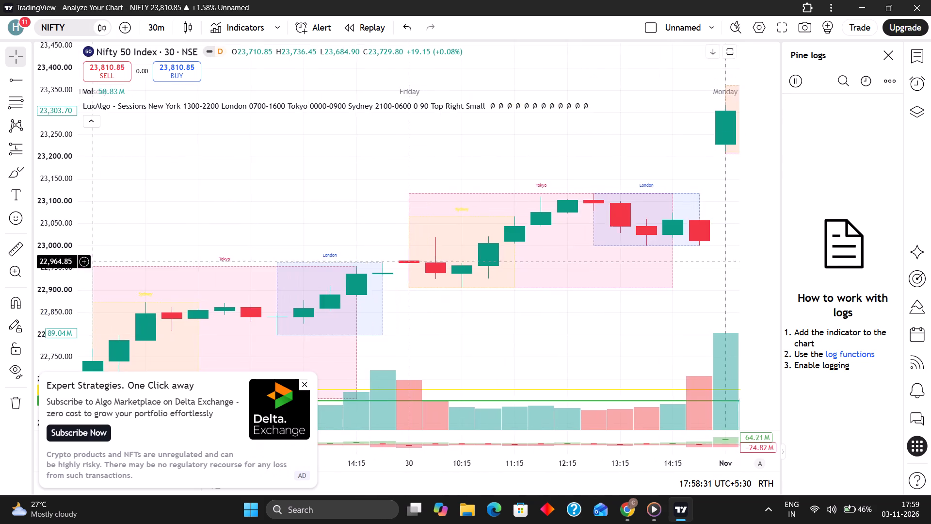
drag(479, 278, 734, 232)
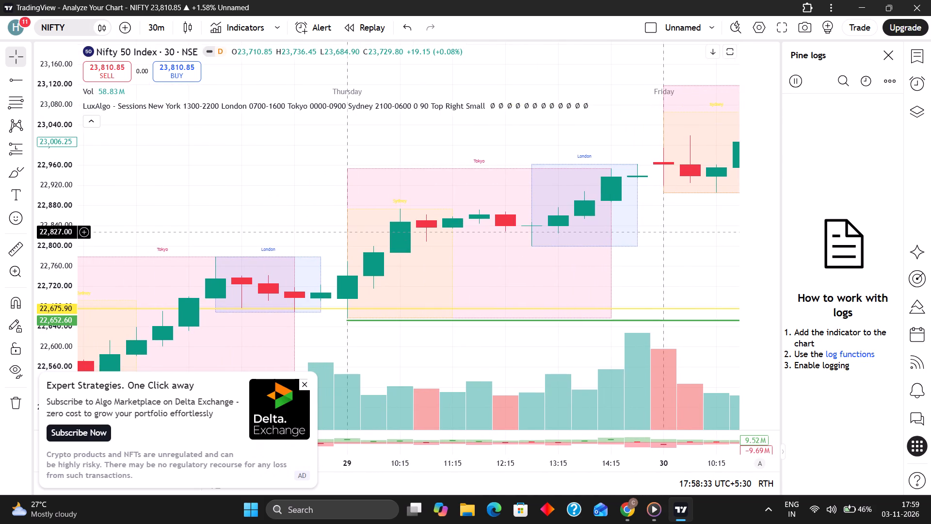
drag(734, 232, 734, 230)
drag(190, 206, 571, 181)
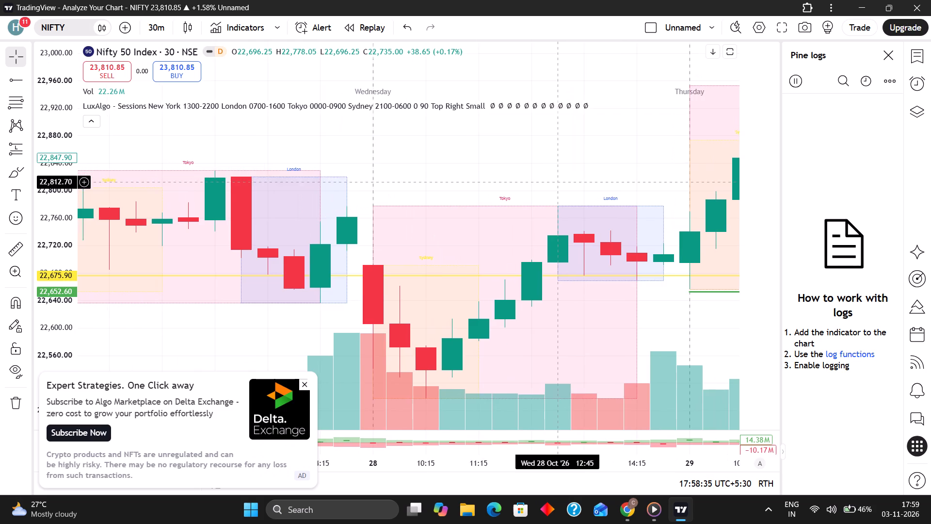
drag(571, 181, 122, 182)
drag(656, 256, 527, 381)
scroll(567, 203, down, 2)
drag(713, 214, 295, 243)
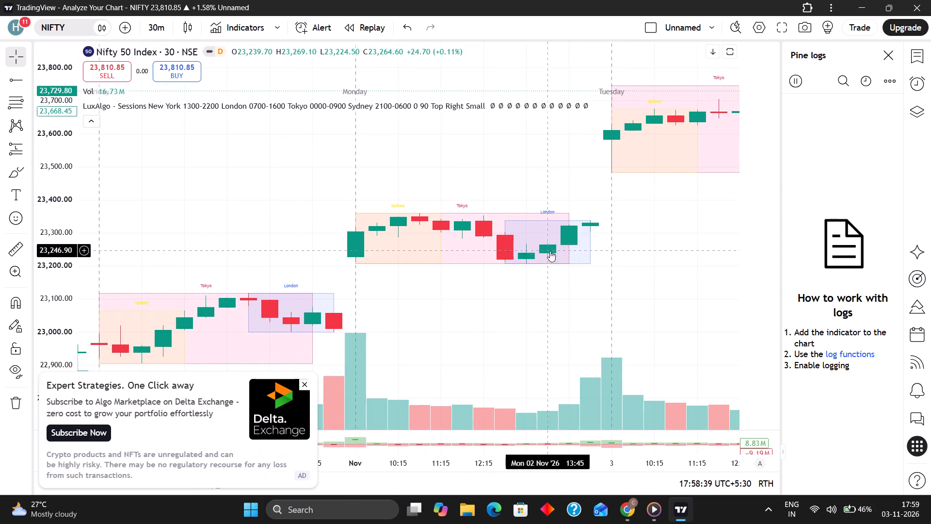
drag(523, 264, 390, 285)
scroll(503, 224, up, 3)
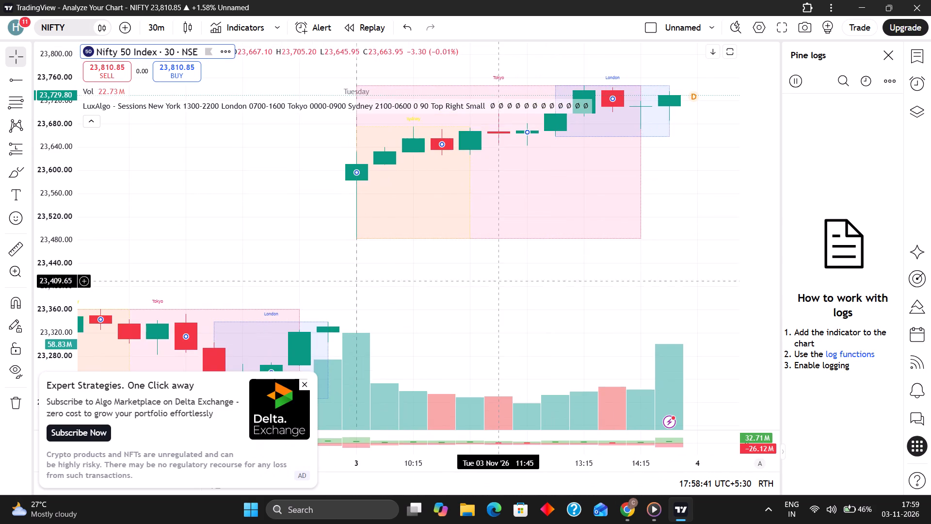
scroll(495, 296, up, 2)
drag(571, 291, 157, 246)
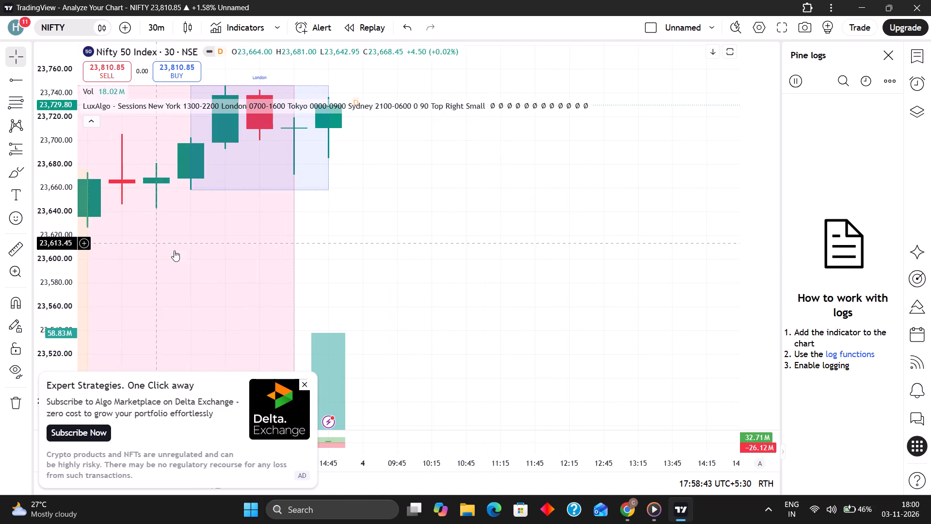
drag(506, 245, 524, 241)
drag(414, 250, 605, 209)
drag(426, 227, 637, 228)
drag(304, 235, 646, 243)
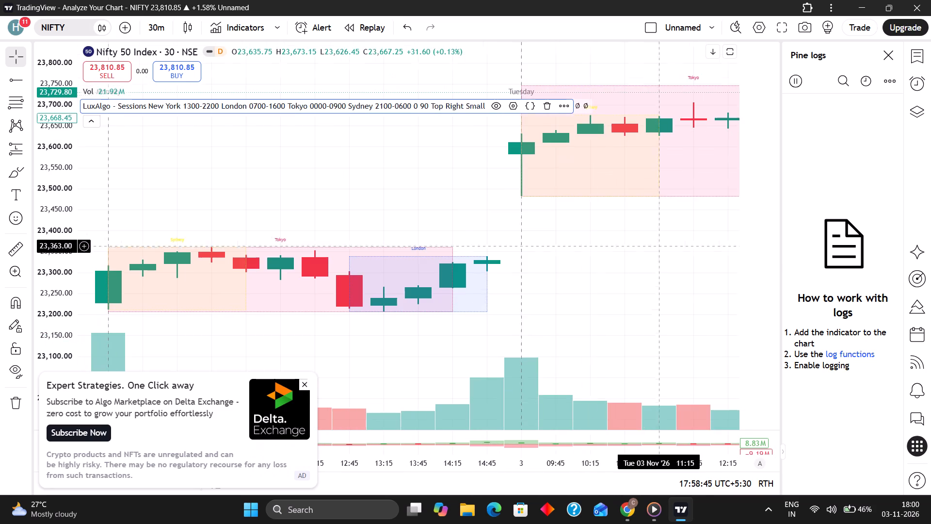
drag(376, 225, 556, 242)
scroll(290, 230, up, 2)
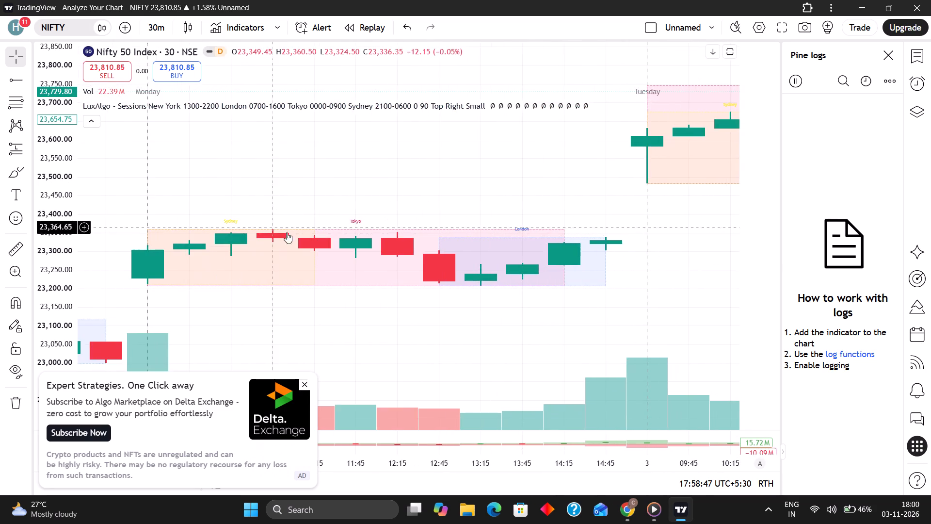
drag(250, 204, 672, 147)
drag(643, 257, 324, 280)
scroll(526, 291, down, 1)
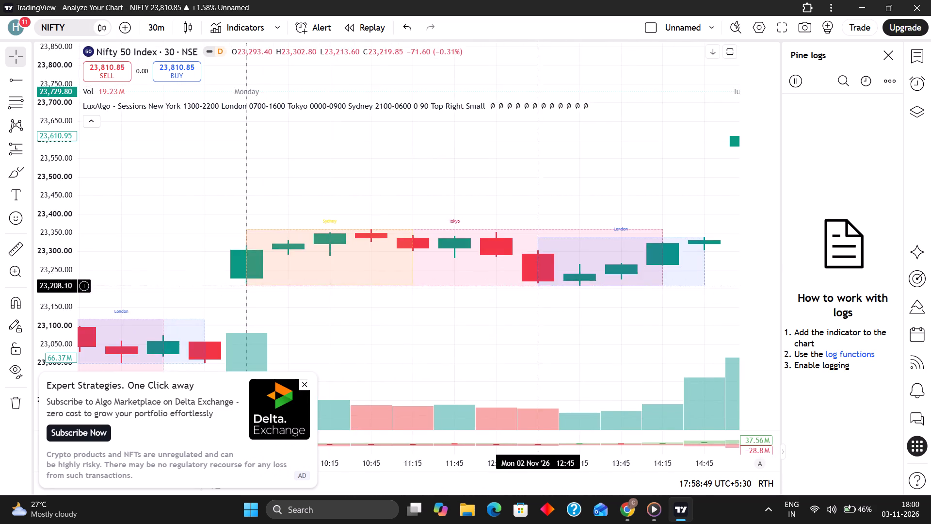
scroll(523, 297, down, 6)
drag(604, 266, 385, 272)
scroll(387, 262, up, 5)
drag(217, 193, 309, 220)
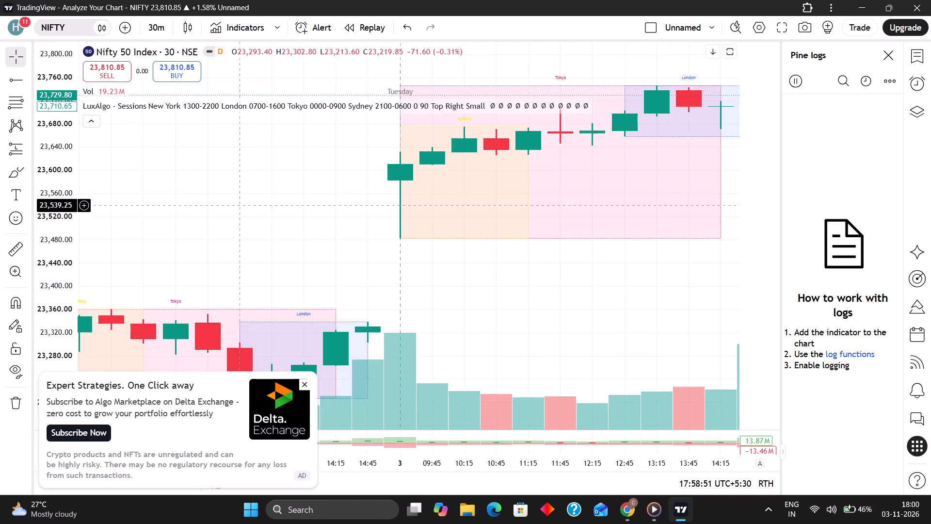
drag(309, 220, 562, 177)
scroll(560, 236, up, 4)
drag(241, 218, 500, 188)
scroll(461, 255, up, 2)
drag(518, 265, 404, 317)
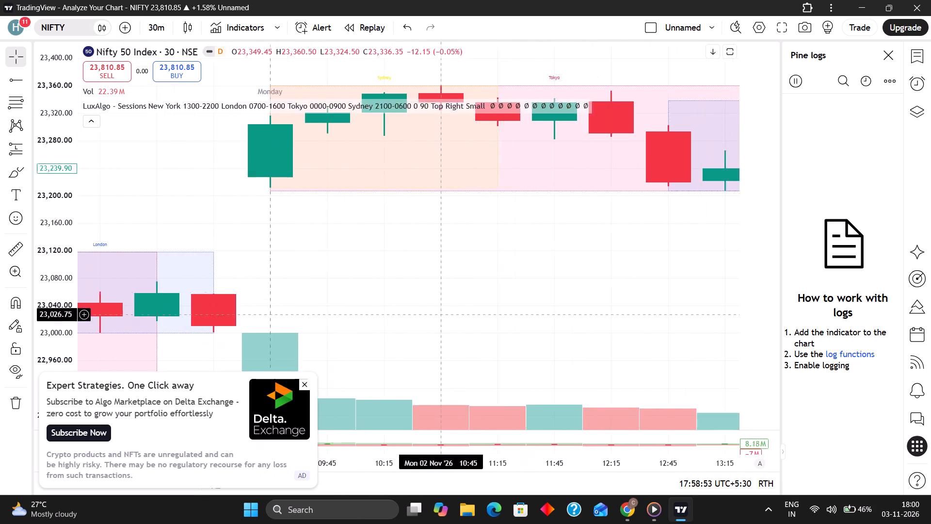
drag(404, 317, 342, 316)
scroll(368, 316, down, 1)
scroll(390, 253, down, 4)
drag(554, 230, 341, 301)
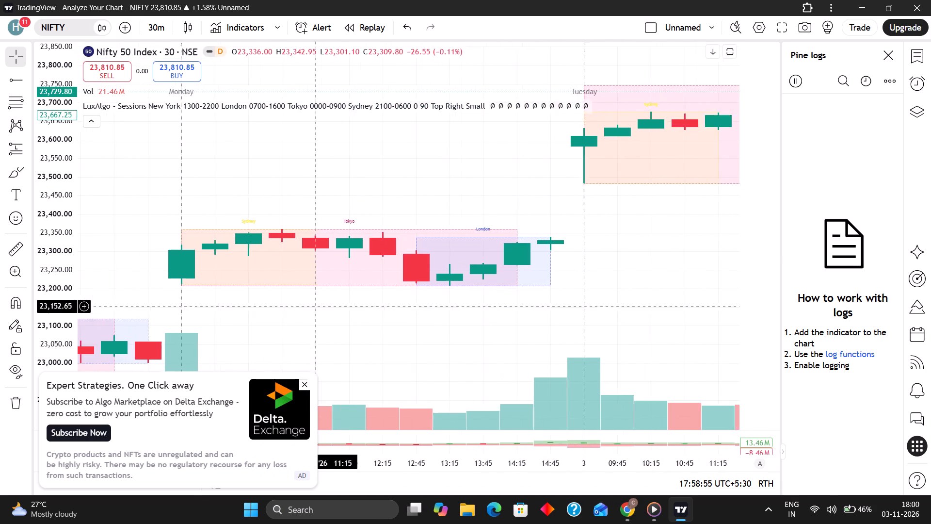
drag(341, 301, 364, 297)
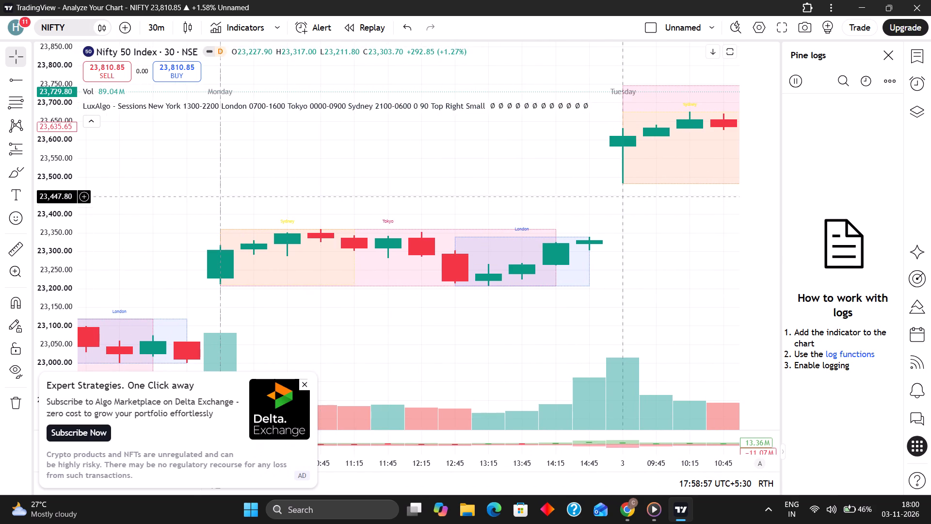
Reset the chart view and examine the 30-minute candles of Monday 2 November against the neighbouring Friday and Tuesday sessions.
right_click(234, 196)
click(299, 181)
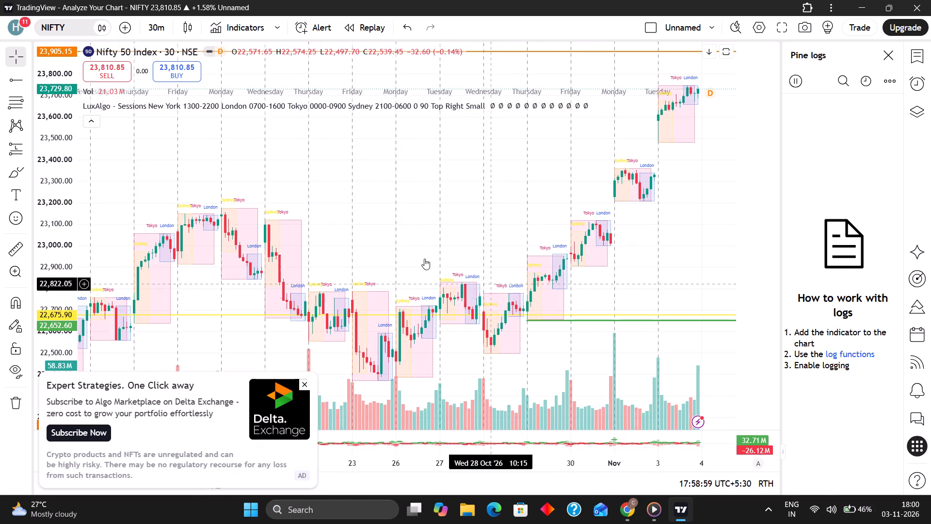
scroll(499, 243, up, 4)
scroll(581, 266, up, 2)
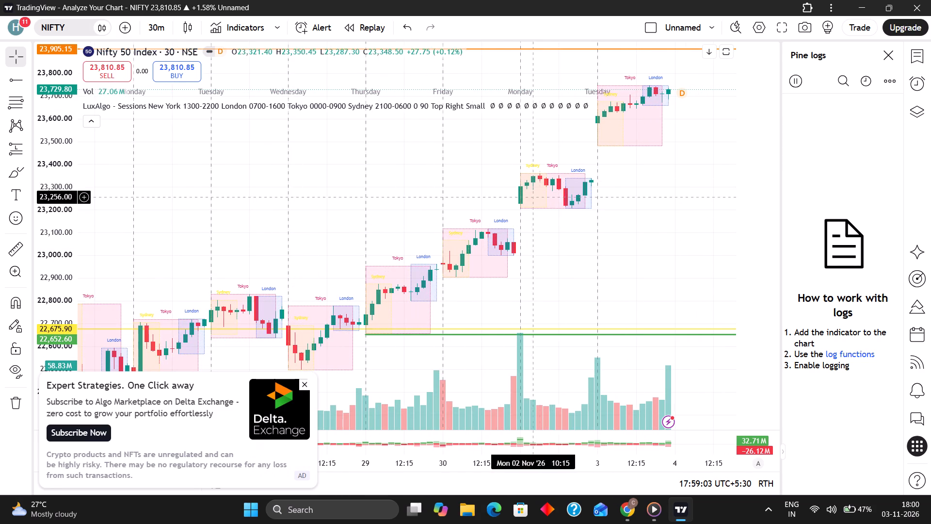
scroll(562, 182, up, 7)
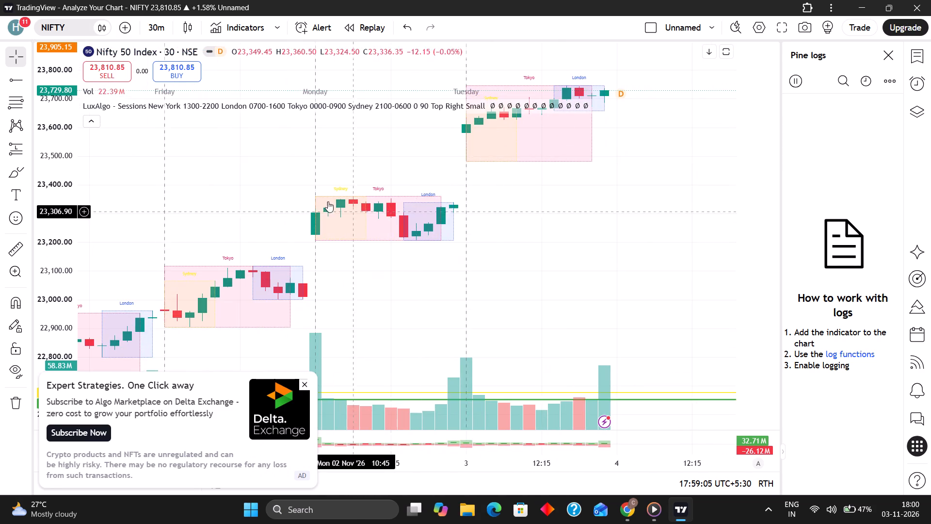
scroll(312, 215, up, 5)
drag(184, 205, 479, 209)
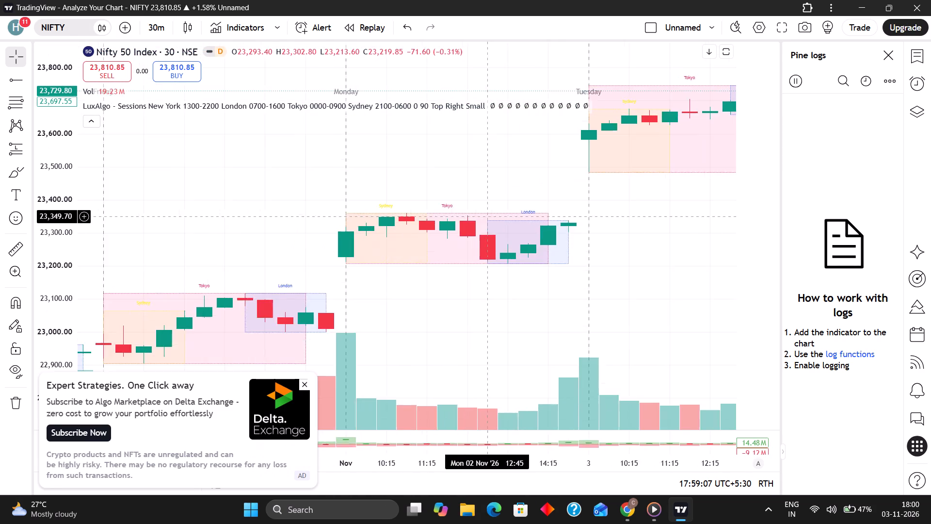
scroll(462, 215, up, 3)
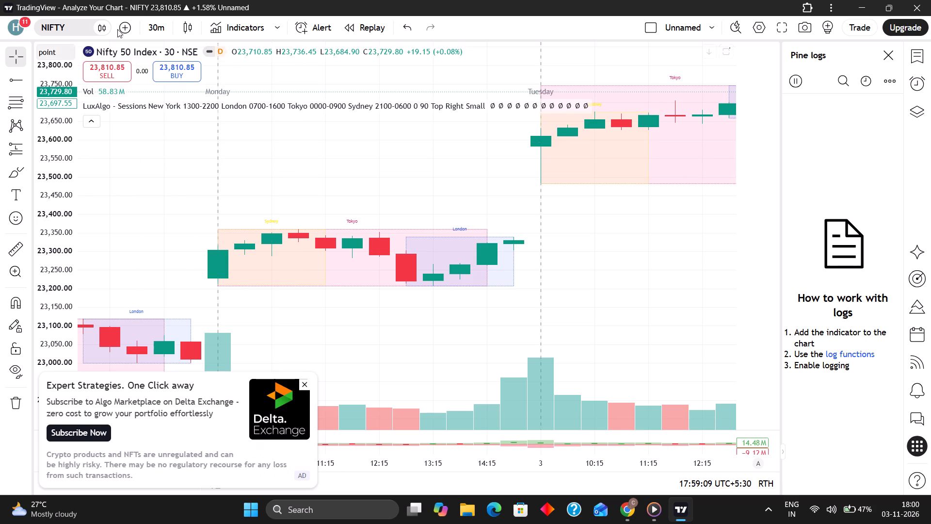
Set the NIFTY chart interval to 15 minutes.
click(8, 78)
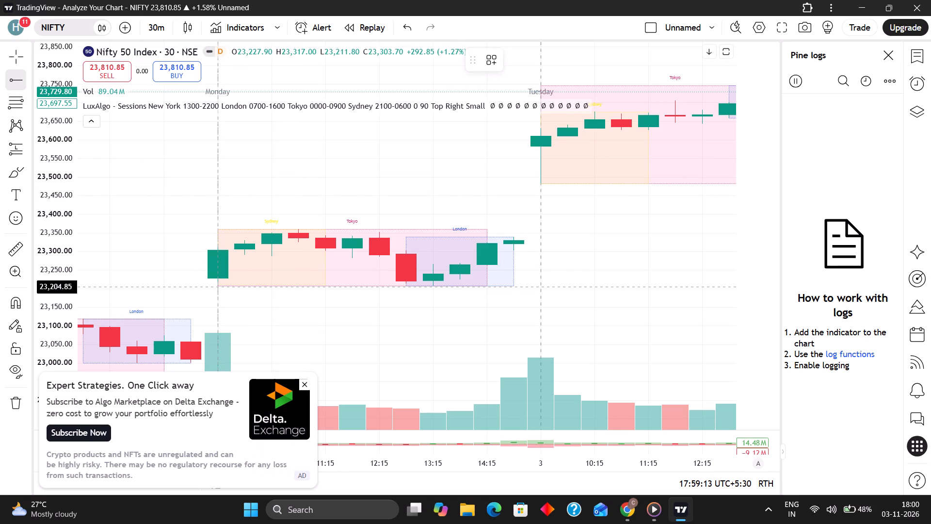
click(153, 31)
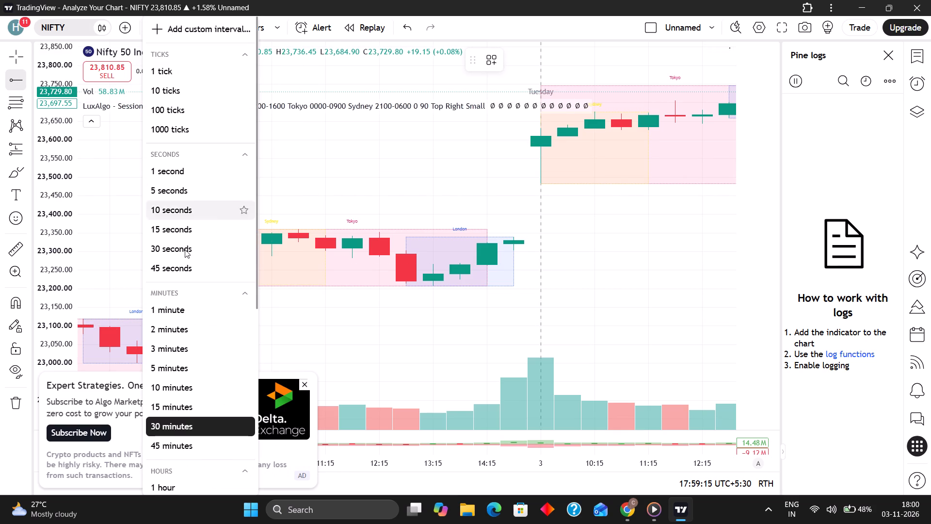
click(176, 409)
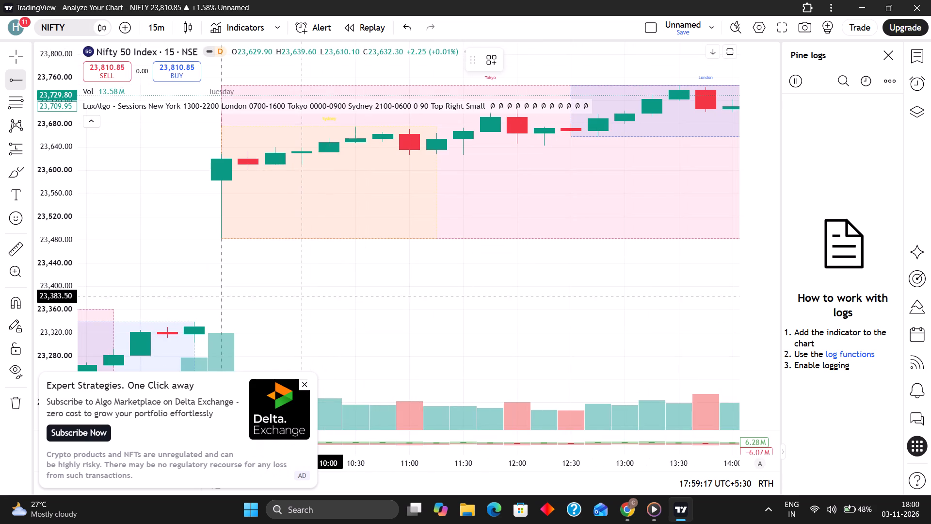
right_drag(314, 305, 313, 311)
Reset the chart view and examine the 15-minute candles around Monday 2 November's opening and the preceding Friday session.
right_click(354, 307)
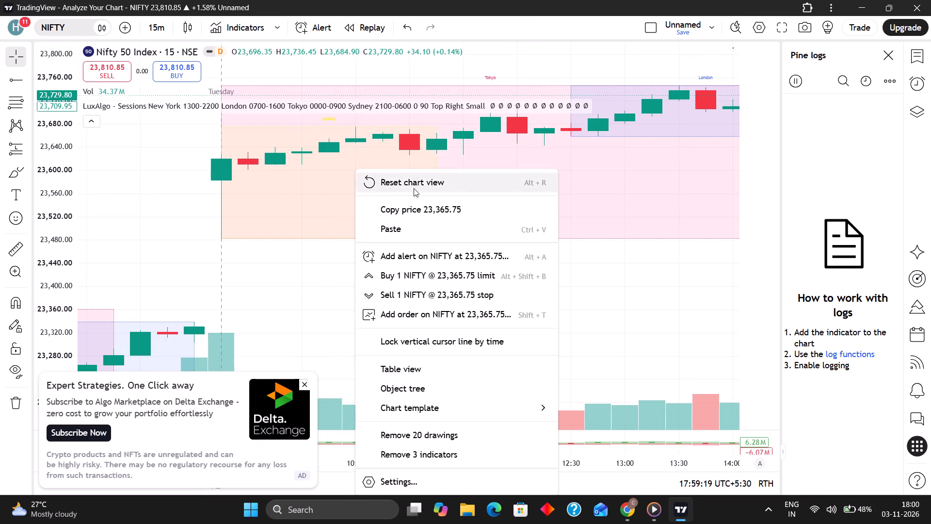
click(416, 196)
click(416, 191)
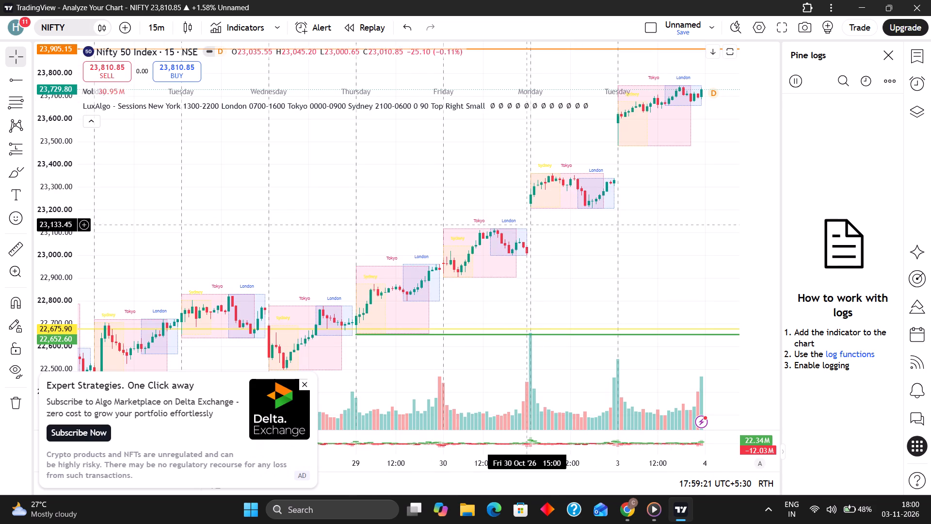
scroll(514, 207, up, 14)
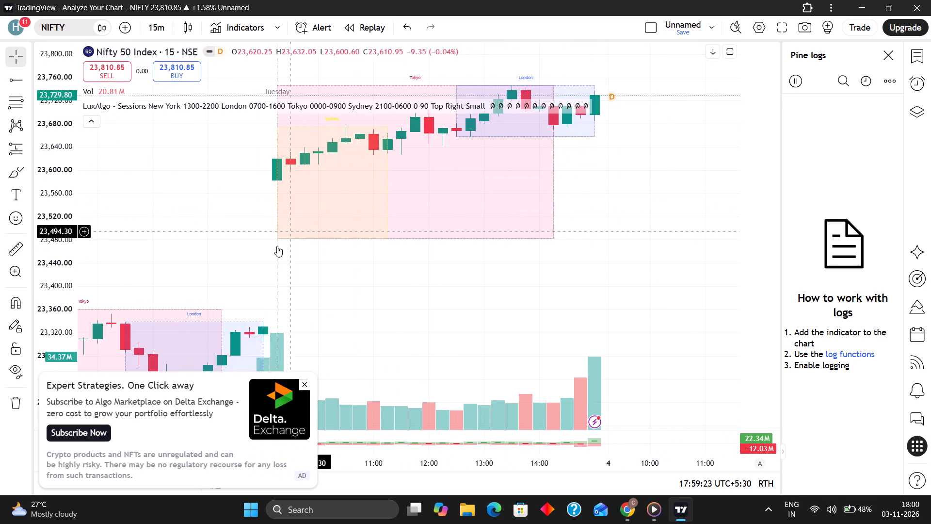
drag(276, 248, 765, 234)
scroll(520, 236, up, 6)
scroll(266, 211, up, 2)
drag(266, 225, 698, 185)
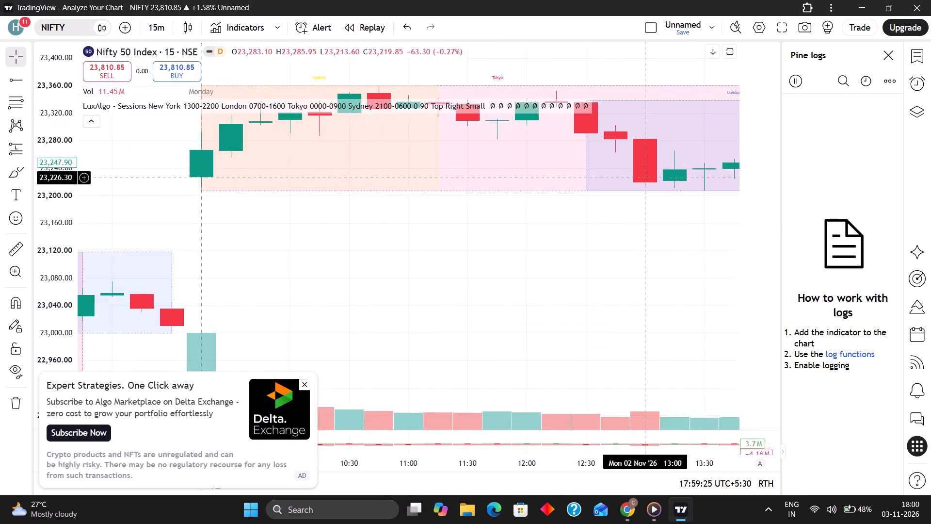
drag(698, 185, 738, 192)
scroll(441, 206, up, 2)
drag(343, 284, 519, 385)
scroll(508, 313, down, 5)
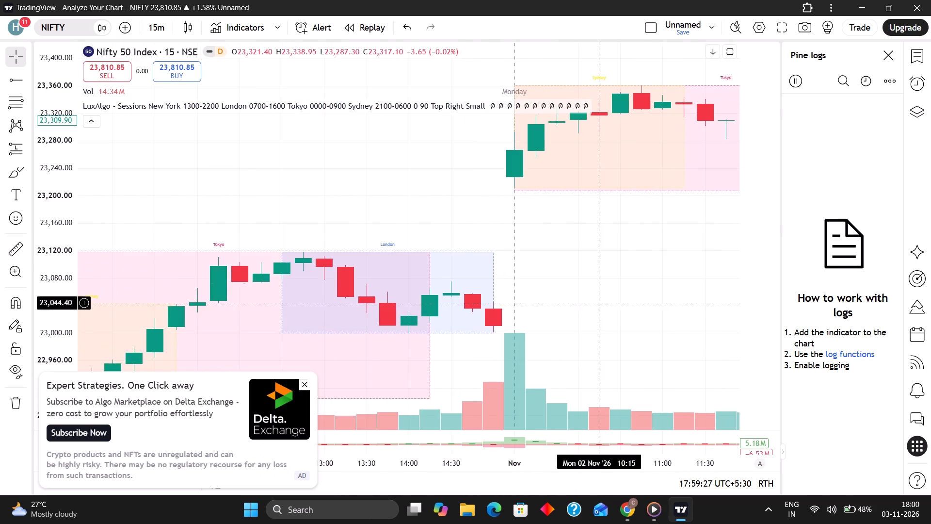
drag(604, 254, 361, 304)
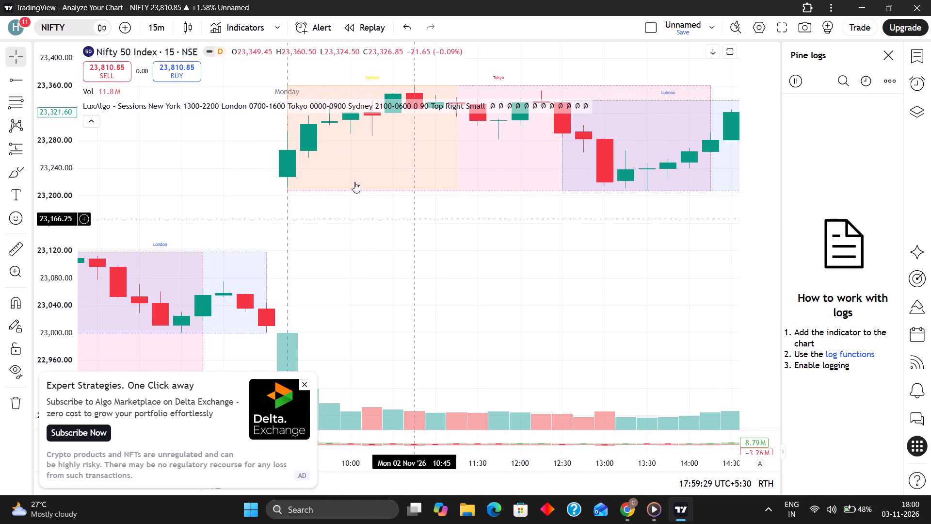
Place a horizontal ray at about 23,205 along the low of Monday 2 November's session, starting from the opening candle.
click(12, 84)
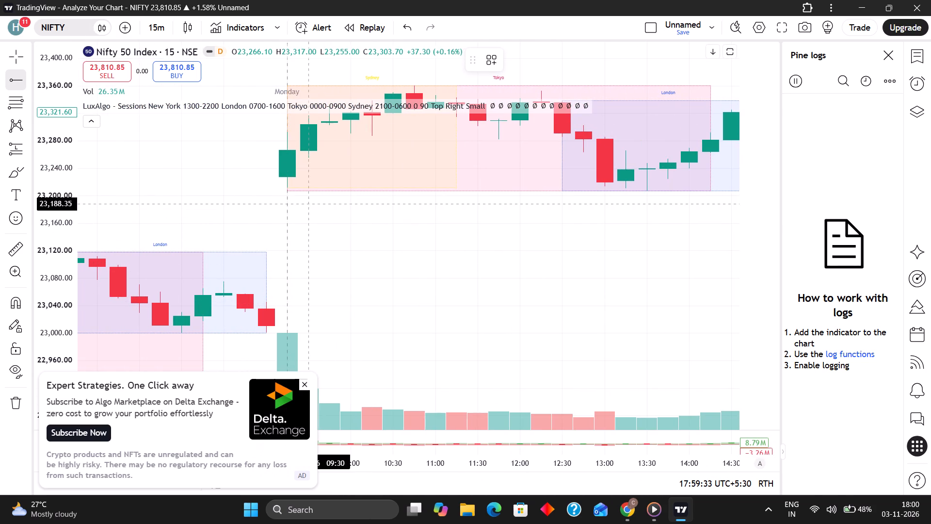
click(286, 192)
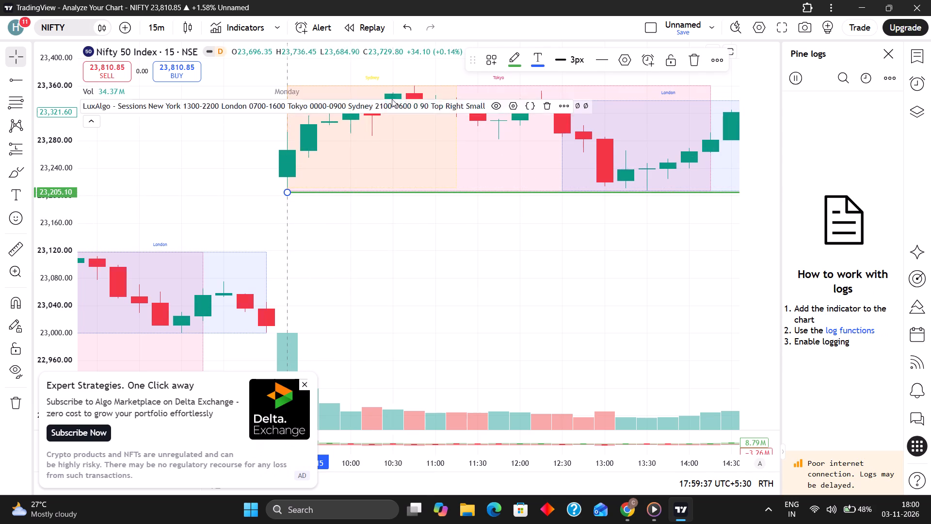
Place a horizontal ray at about 23,360 along Monday 2 November's session high, starting from the 10:45 candle.
scroll(290, 157, down, 3)
drag(572, 244, 381, 256)
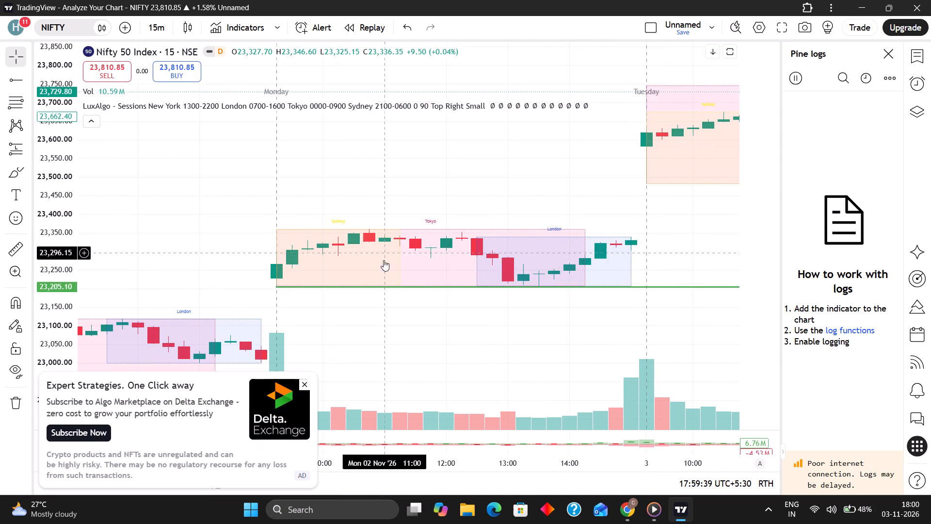
click(12, 89)
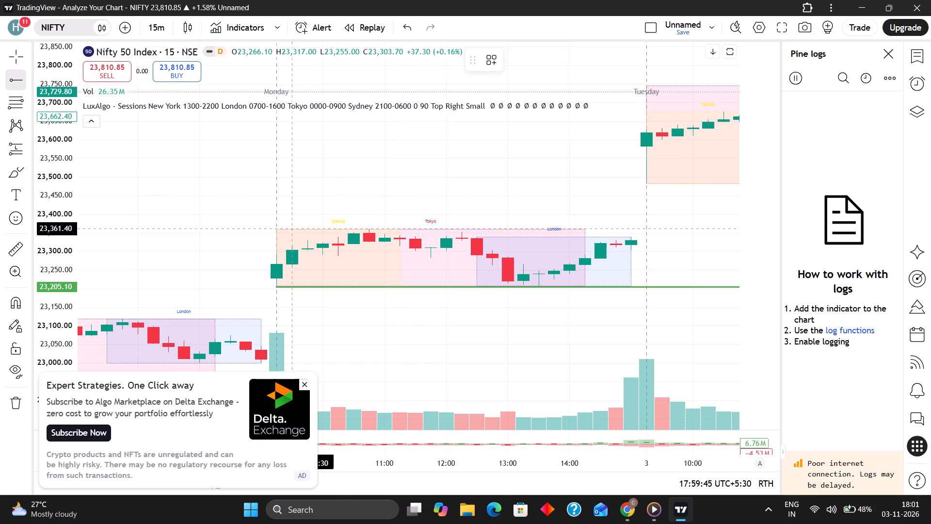
click(369, 229)
click(403, 360)
Examine Monday 2 November's 15-minute candles between the two horizontal rays, comparing them with the preceding Friday session.
scroll(343, 216, up, 3)
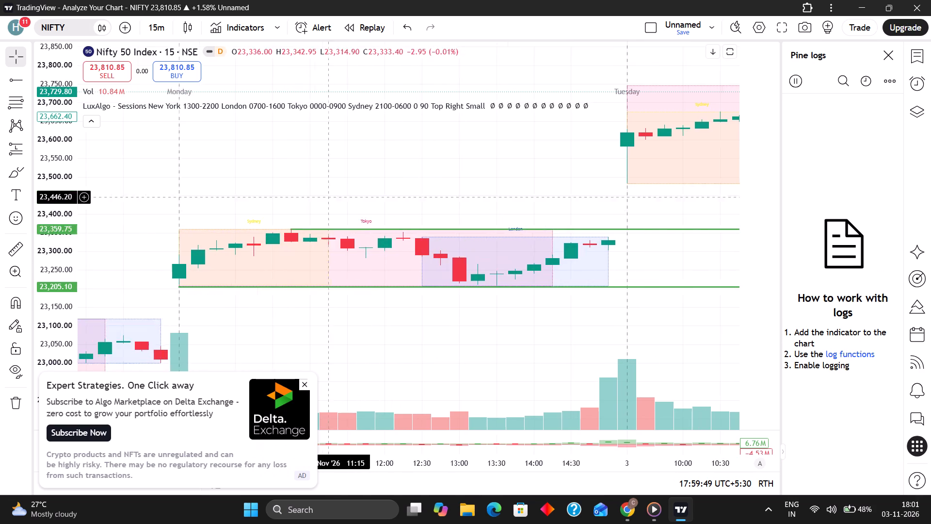
scroll(313, 223, down, 1)
scroll(311, 227, up, 4)
drag(285, 210, 666, 132)
scroll(541, 213, up, 4)
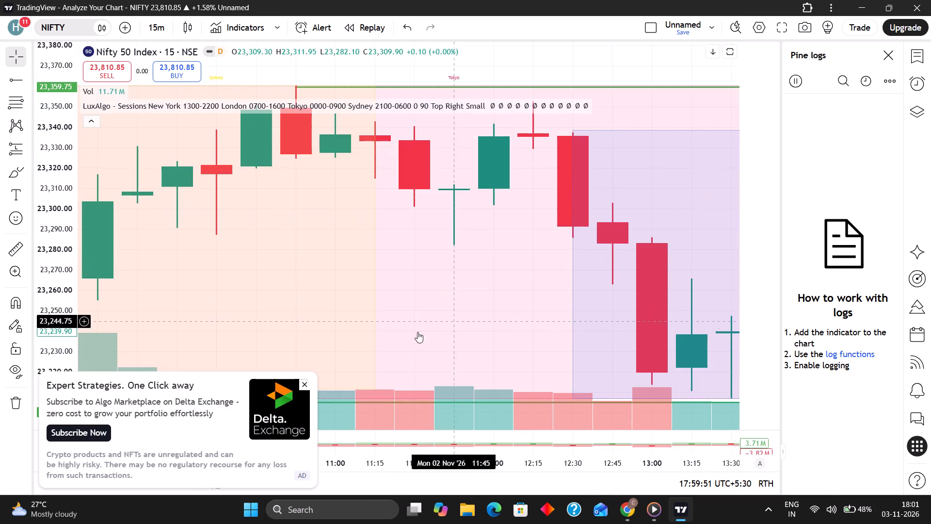
drag(344, 228, 533, 239)
scroll(504, 191, up, 1)
scroll(589, 295, down, 4)
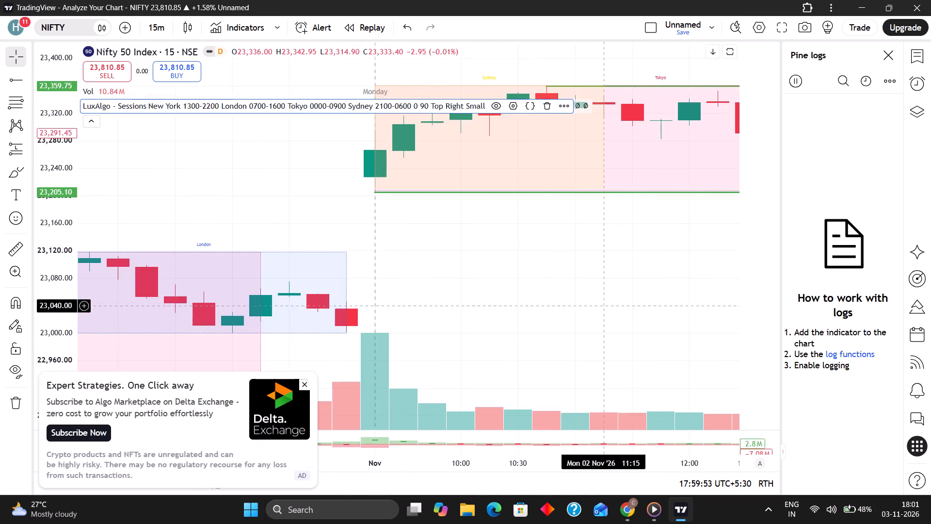
drag(578, 290, 279, 271)
drag(378, 282, 524, 296)
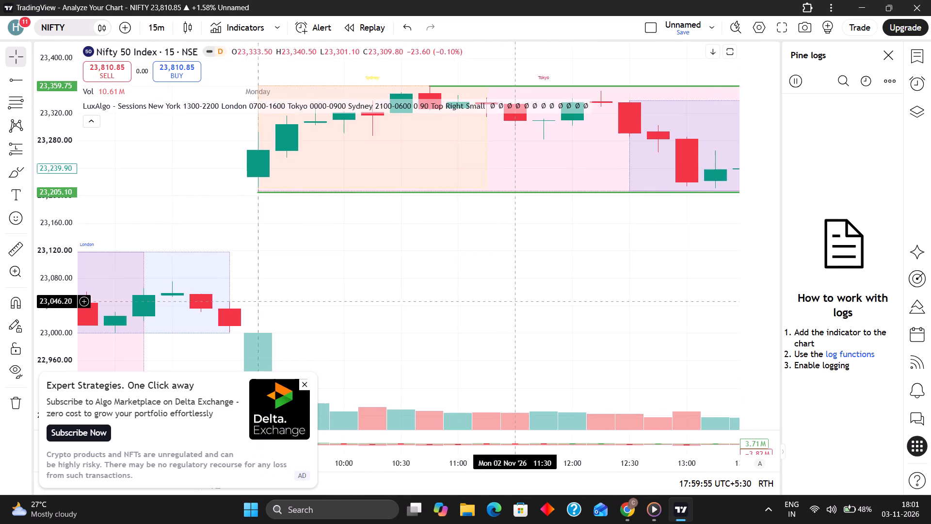
drag(524, 296, 575, 312)
scroll(591, 317, up, 4)
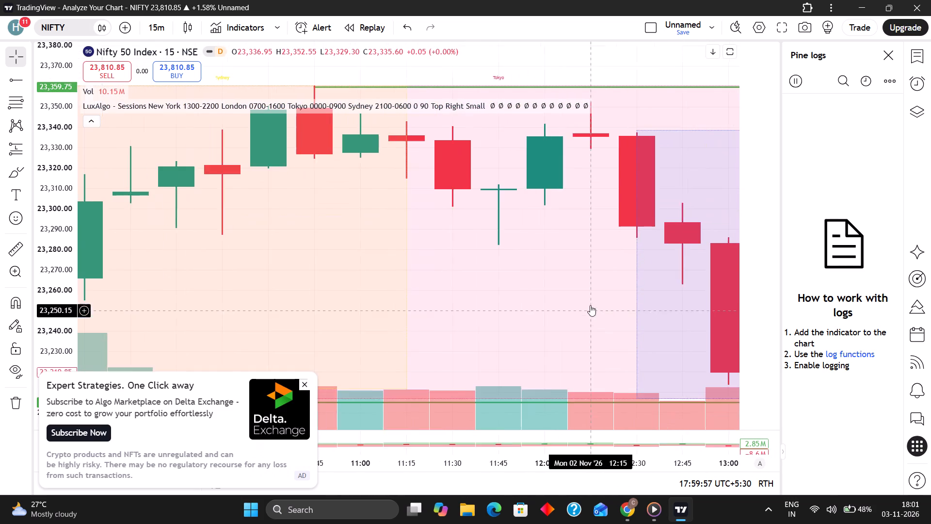
scroll(590, 305, up, 2)
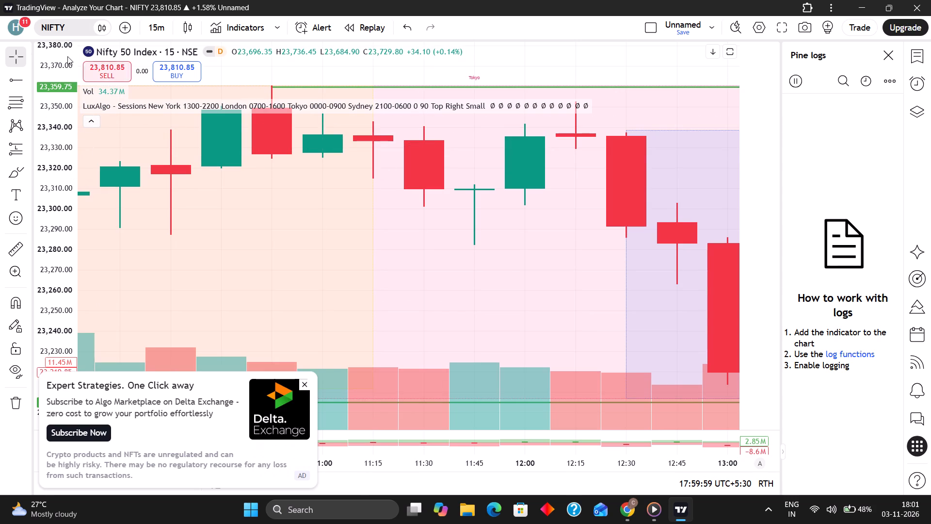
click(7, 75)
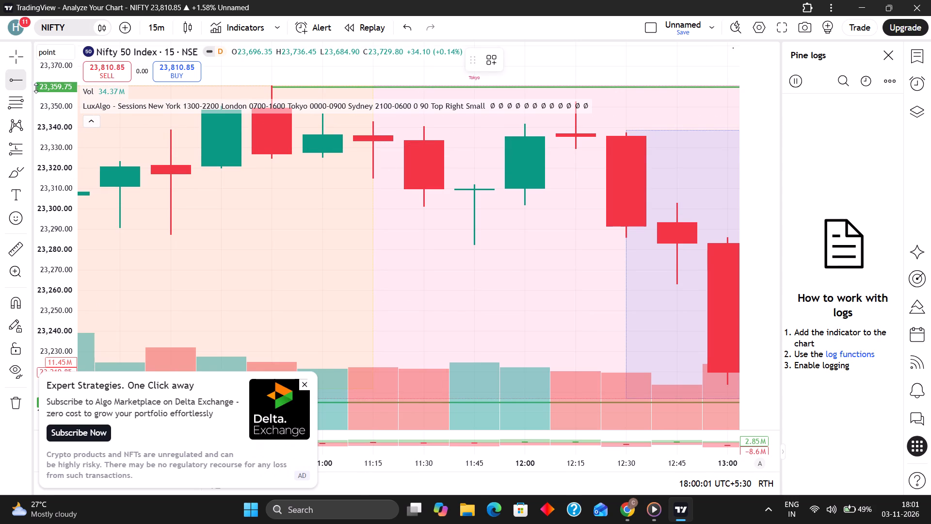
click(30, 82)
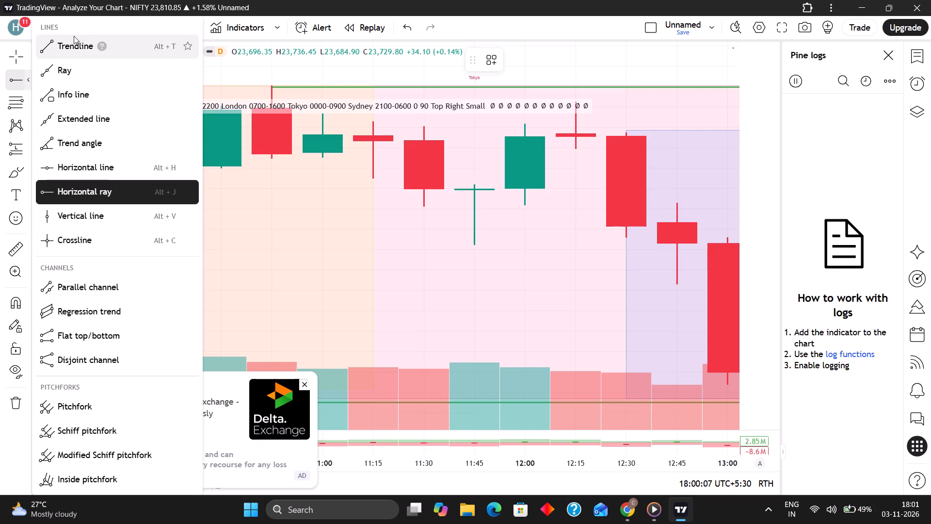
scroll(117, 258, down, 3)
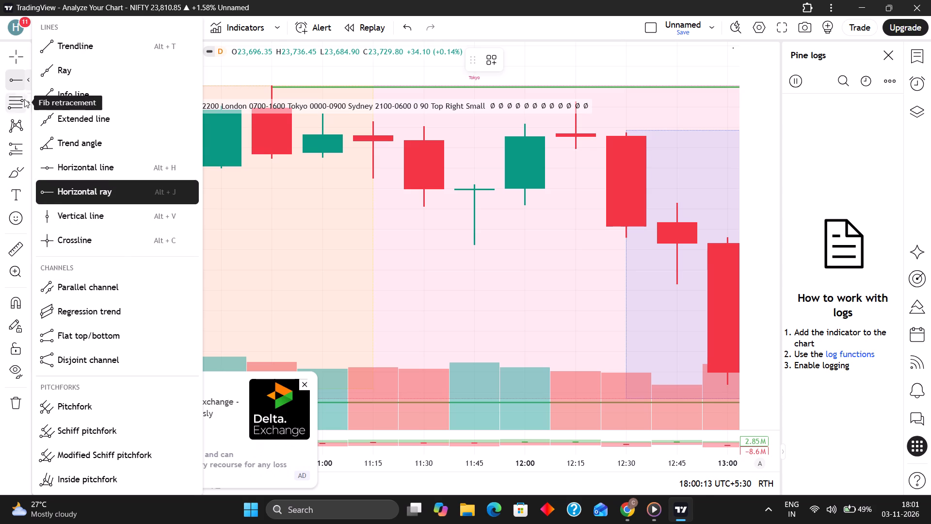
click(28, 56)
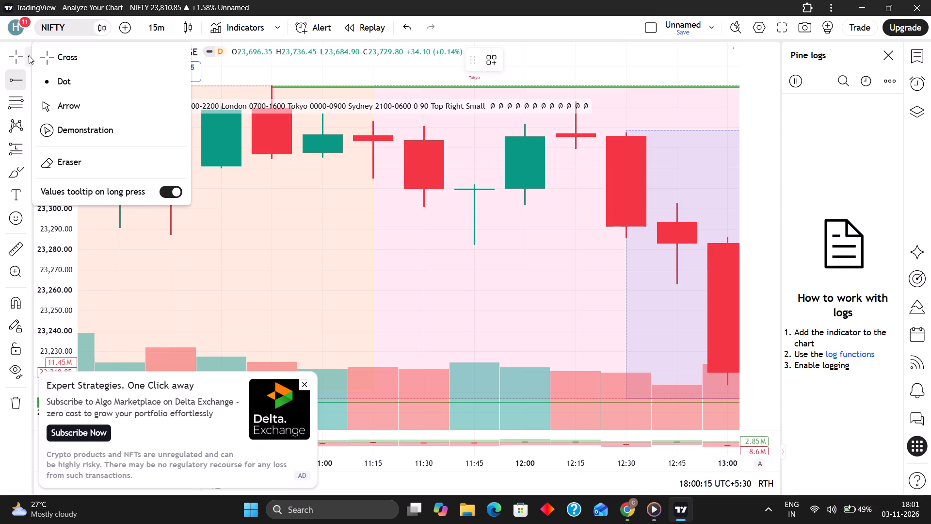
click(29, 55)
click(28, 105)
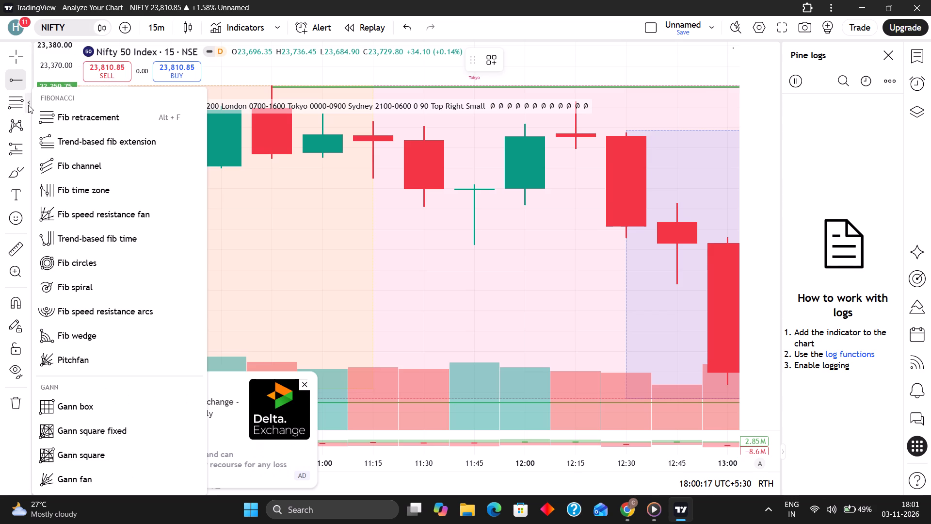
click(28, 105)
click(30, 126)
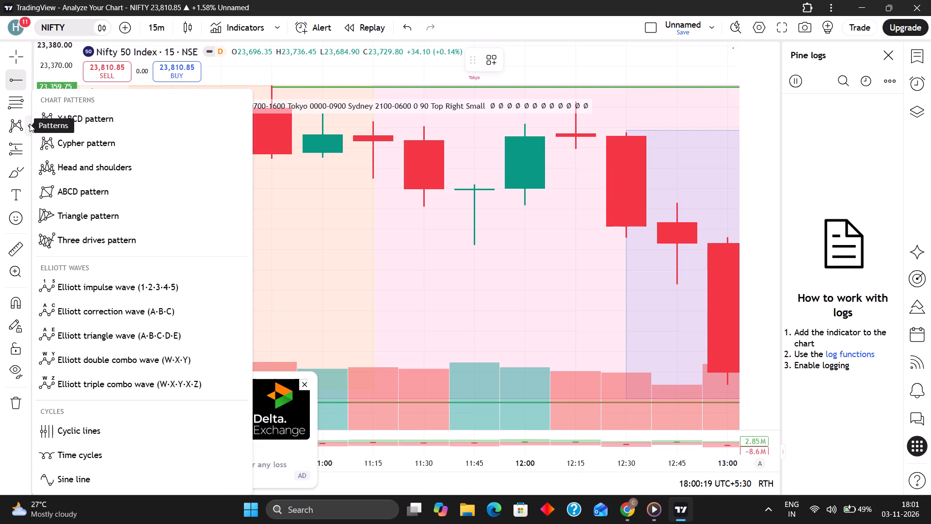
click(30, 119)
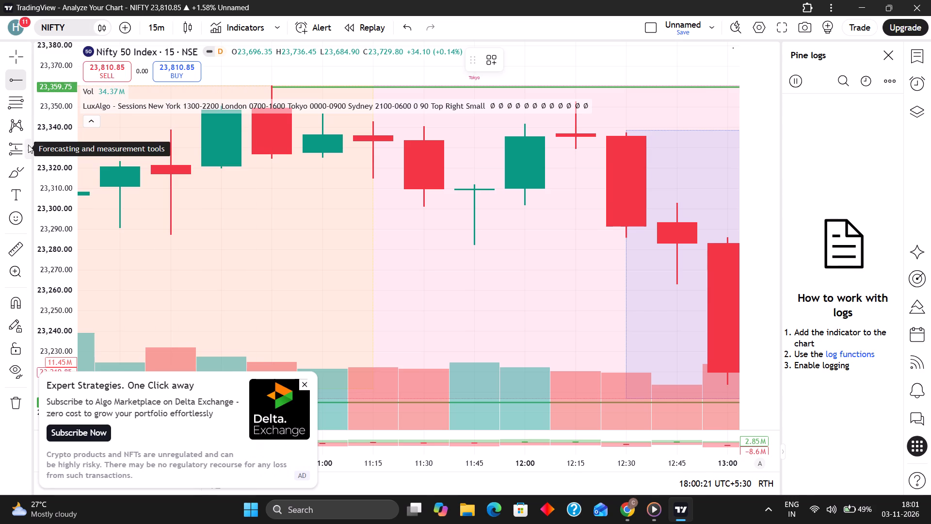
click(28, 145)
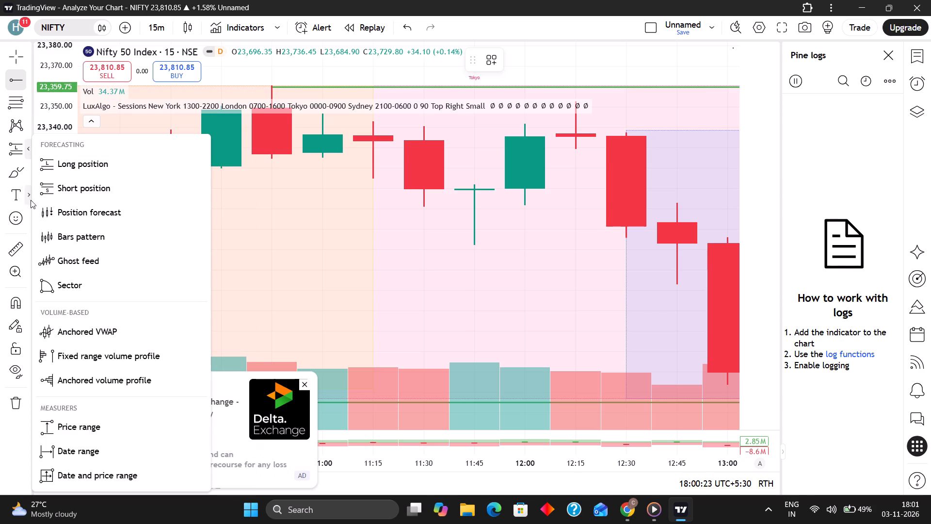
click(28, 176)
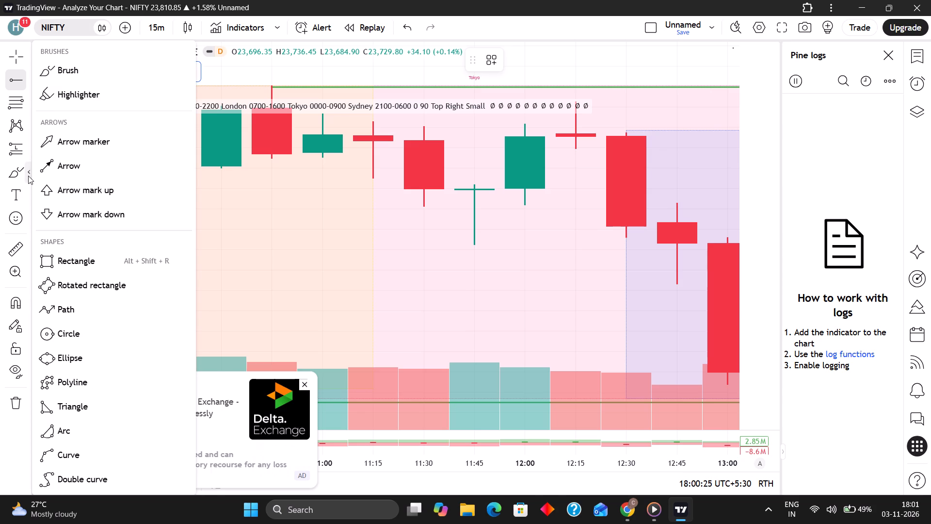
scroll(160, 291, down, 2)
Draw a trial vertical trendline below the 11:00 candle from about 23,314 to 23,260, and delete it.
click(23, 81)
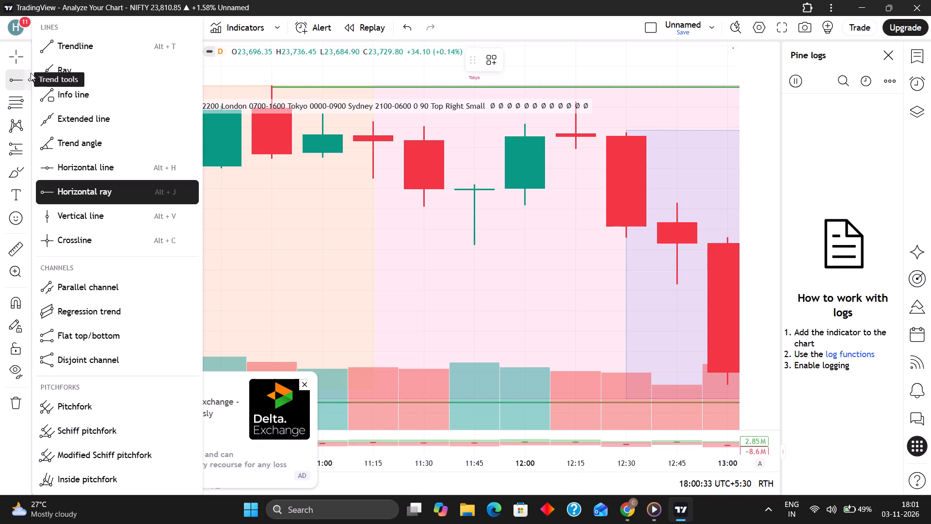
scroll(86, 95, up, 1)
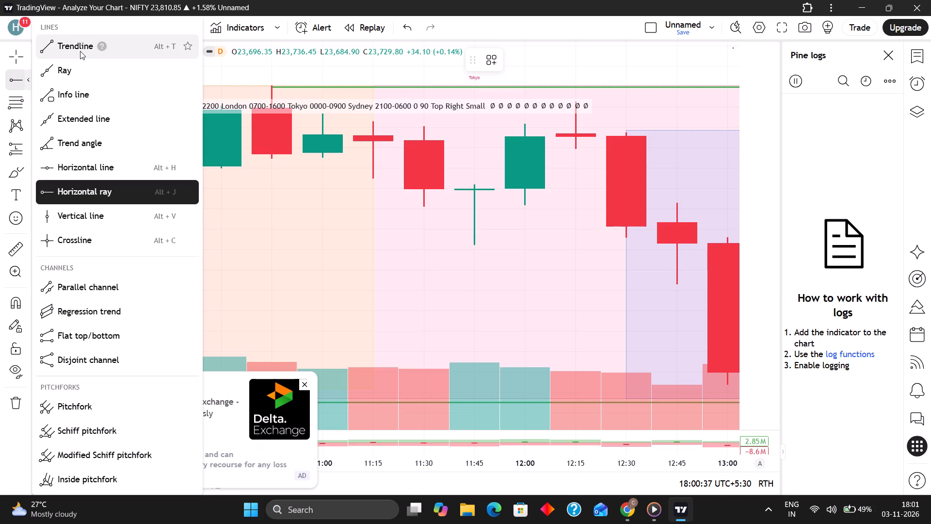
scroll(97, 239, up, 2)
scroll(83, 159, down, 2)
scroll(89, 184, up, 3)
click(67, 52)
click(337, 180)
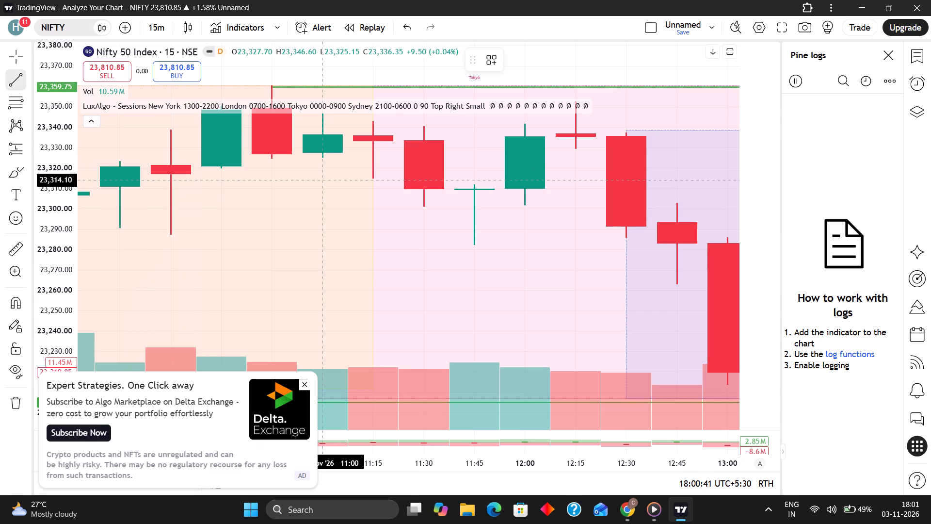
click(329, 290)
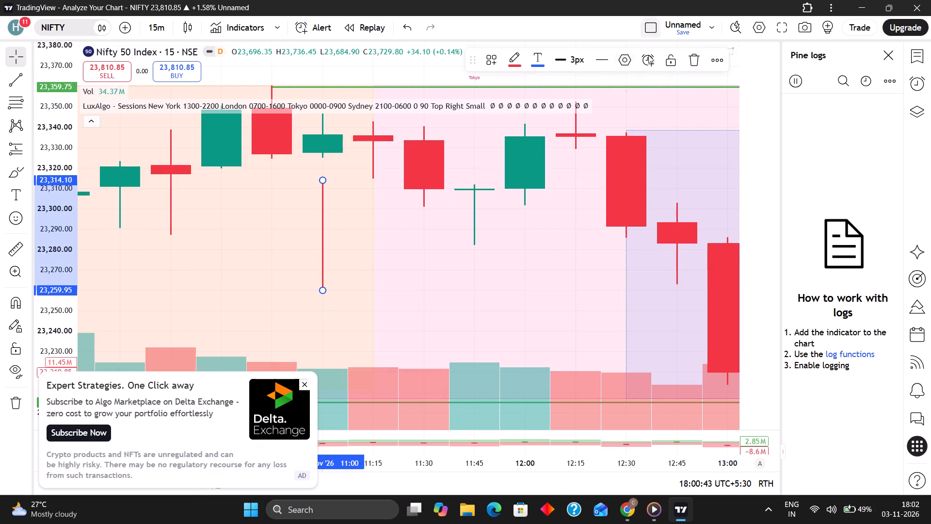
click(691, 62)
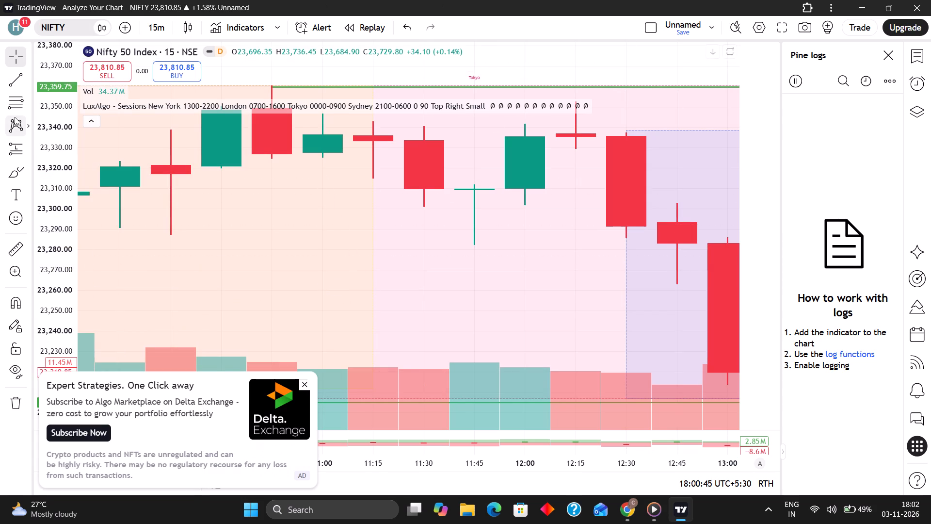
Draw a vertical trendline at the 11:15 candle on Monday 2 November from about 23,359 down to about 23,280.
click(19, 81)
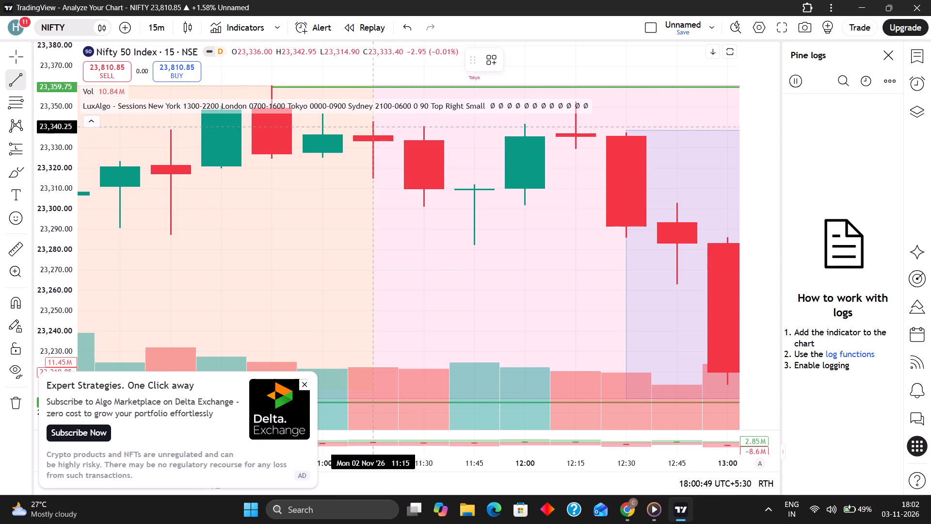
click(374, 87)
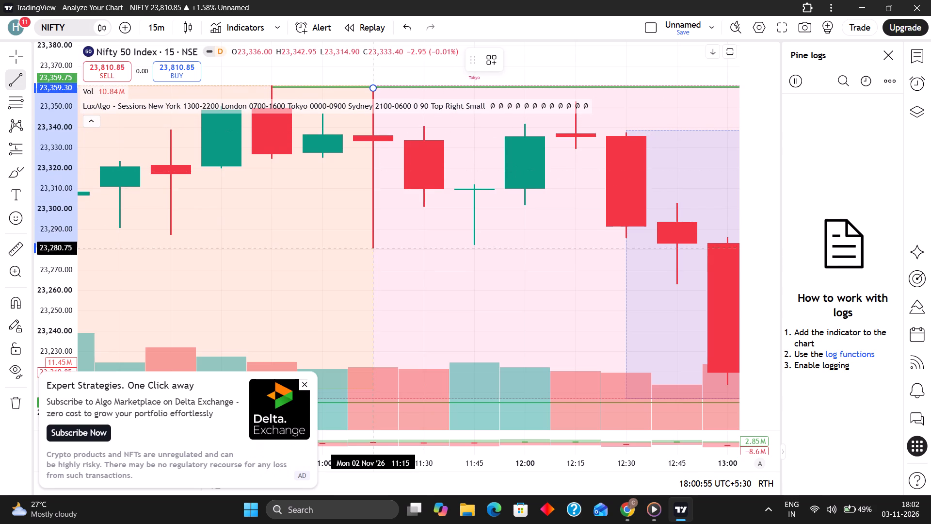
click(390, 249)
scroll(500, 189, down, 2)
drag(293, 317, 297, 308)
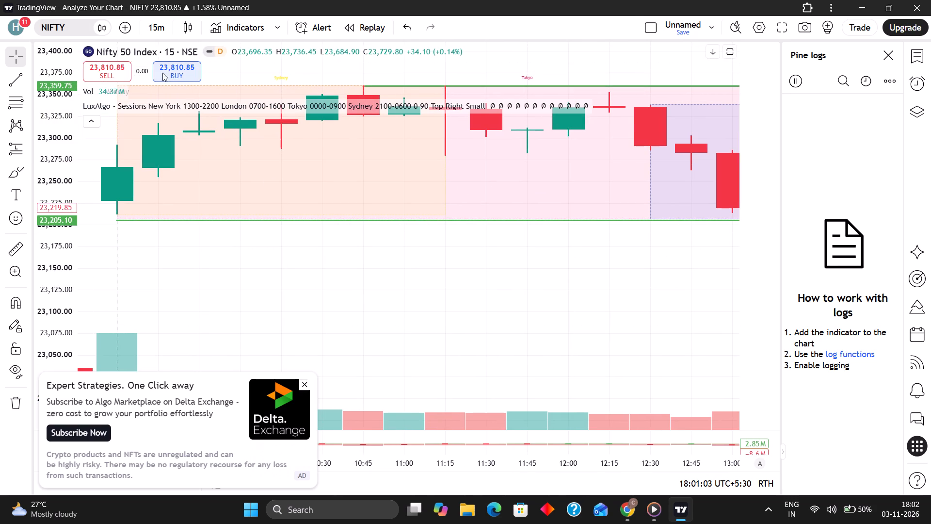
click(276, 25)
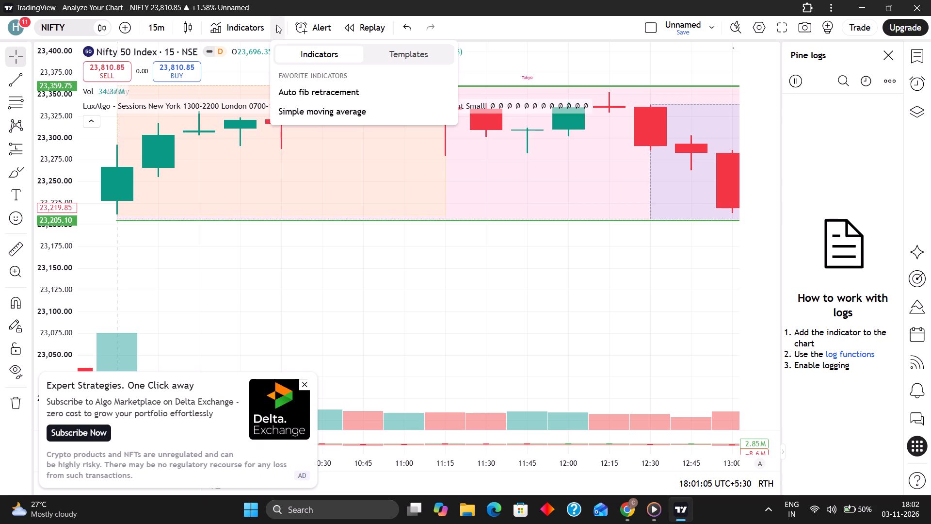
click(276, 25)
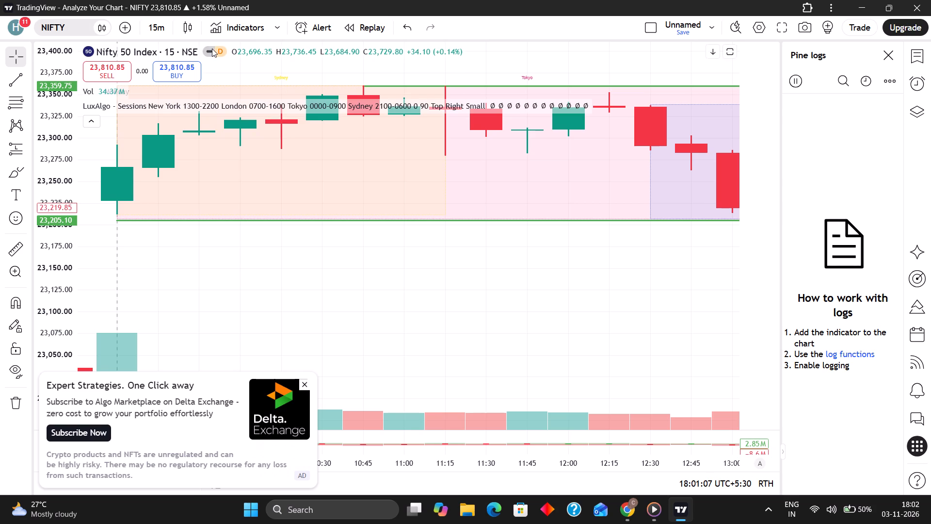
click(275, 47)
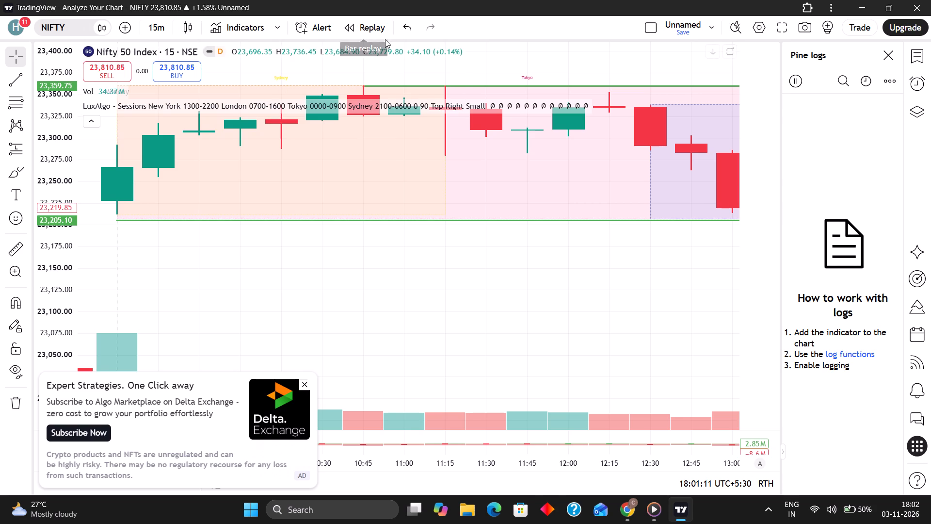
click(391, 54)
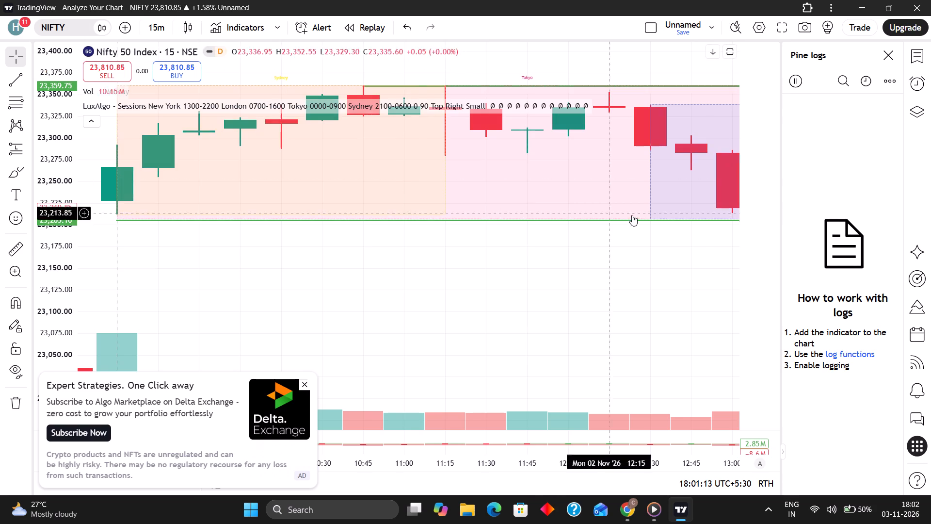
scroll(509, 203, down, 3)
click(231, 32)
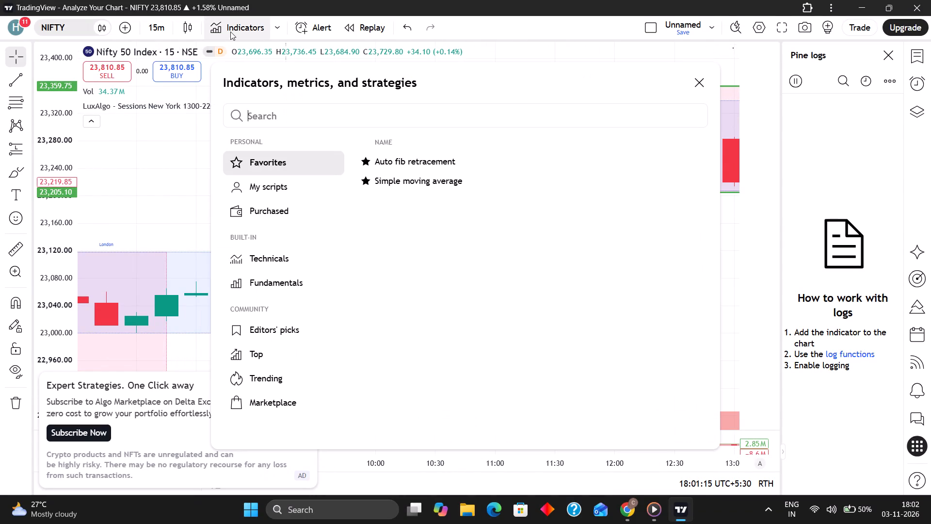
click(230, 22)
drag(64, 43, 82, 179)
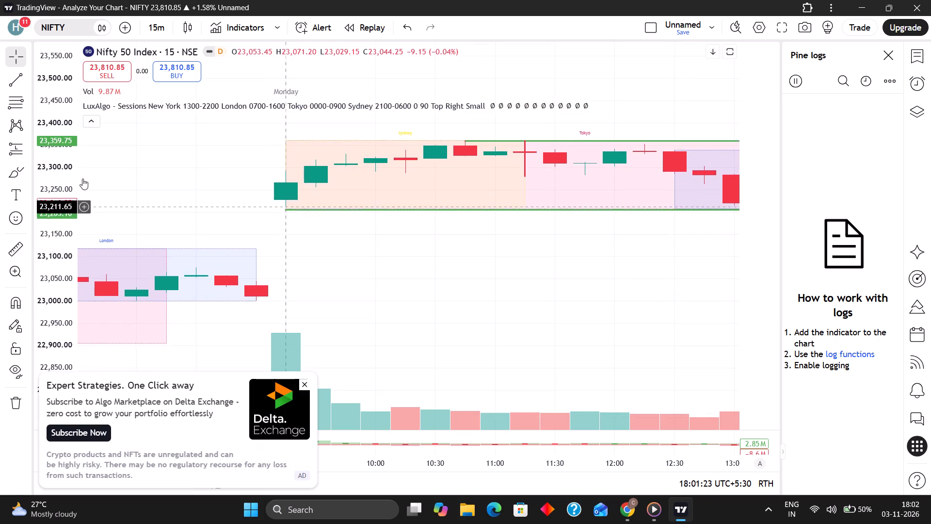
Hide the LuxAlgo Sessions indicator on the NIFTY chart.
drag(82, 179, 89, 204)
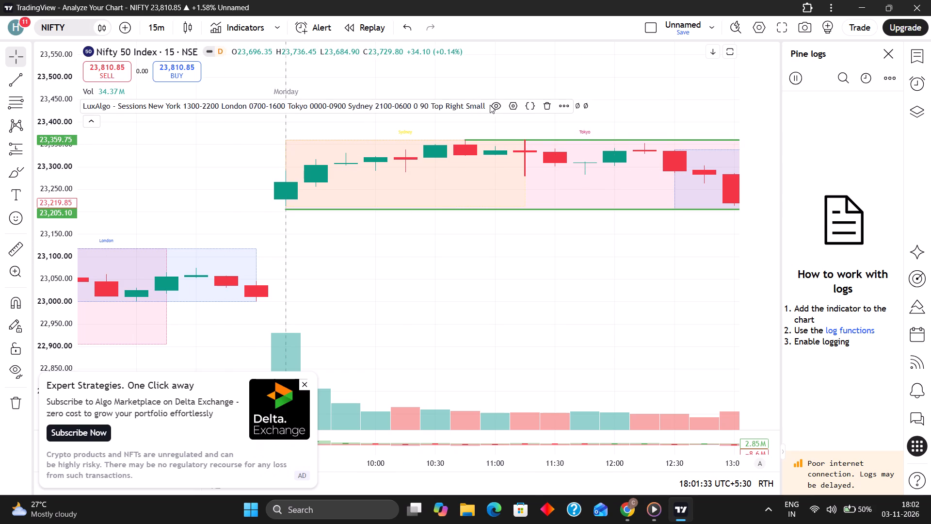
click(492, 105)
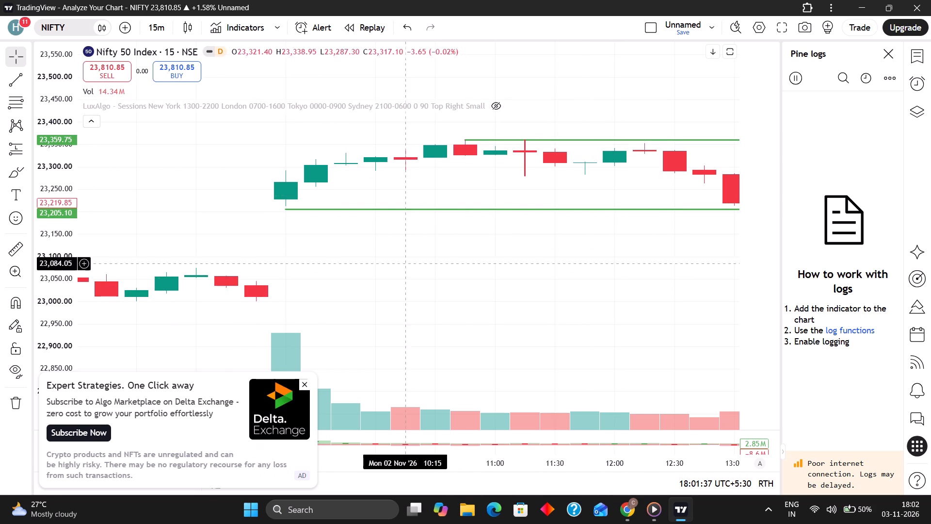
Examine the 15-minute candles from Monday 2 November's range between the green rays into Tuesday 3 November's session.
drag(637, 277, 339, 291)
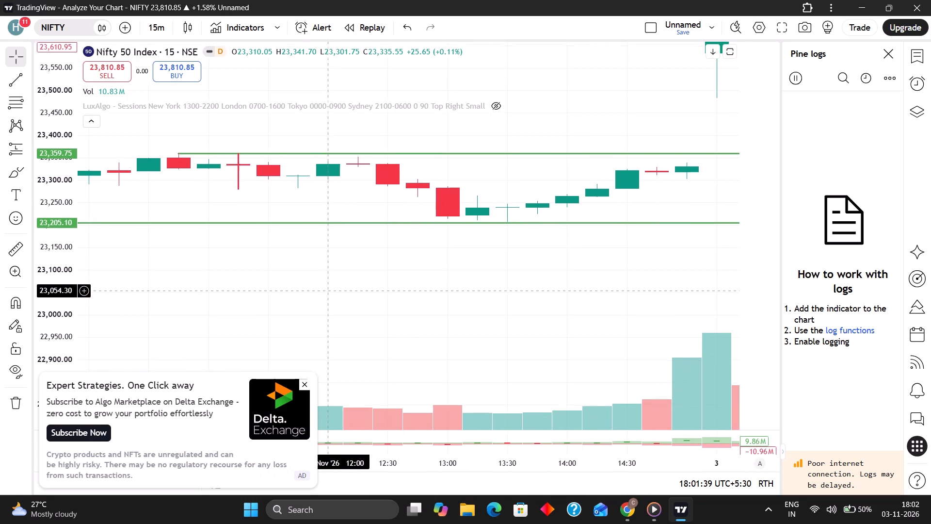
drag(339, 291, 298, 316)
drag(596, 325, 514, 327)
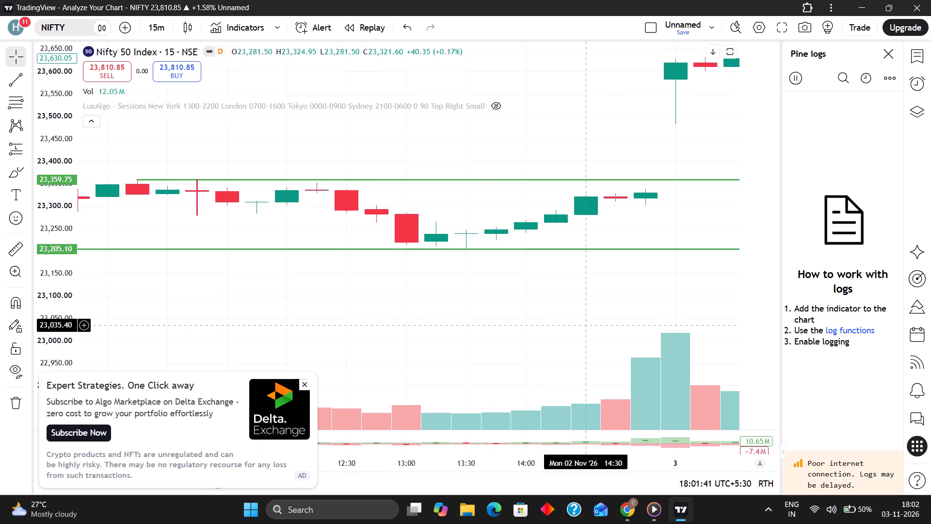
drag(514, 327, 236, 363)
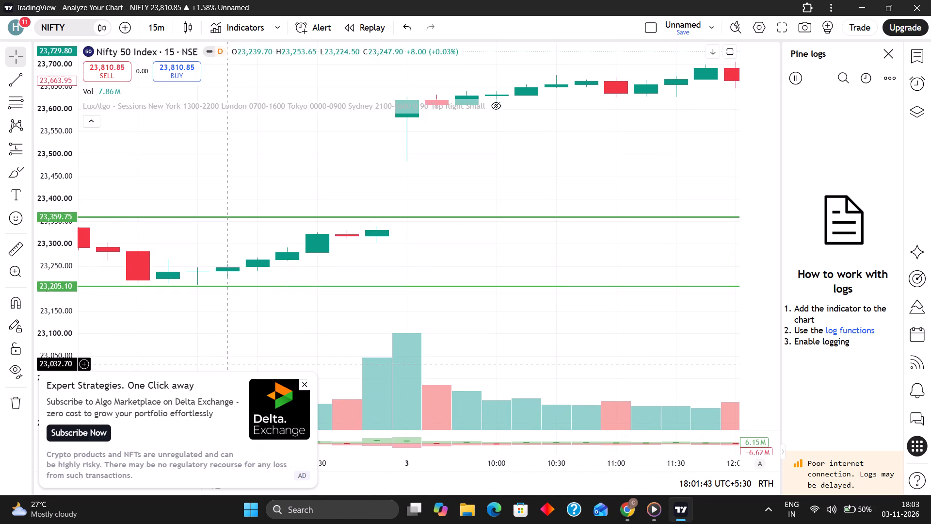
drag(236, 363, 458, 287)
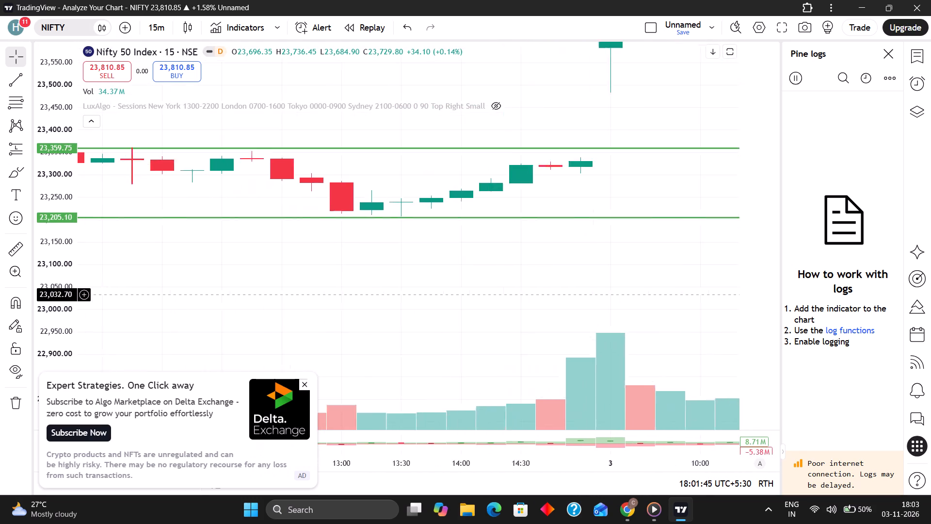
drag(458, 287, 470, 299)
right_click(421, 311)
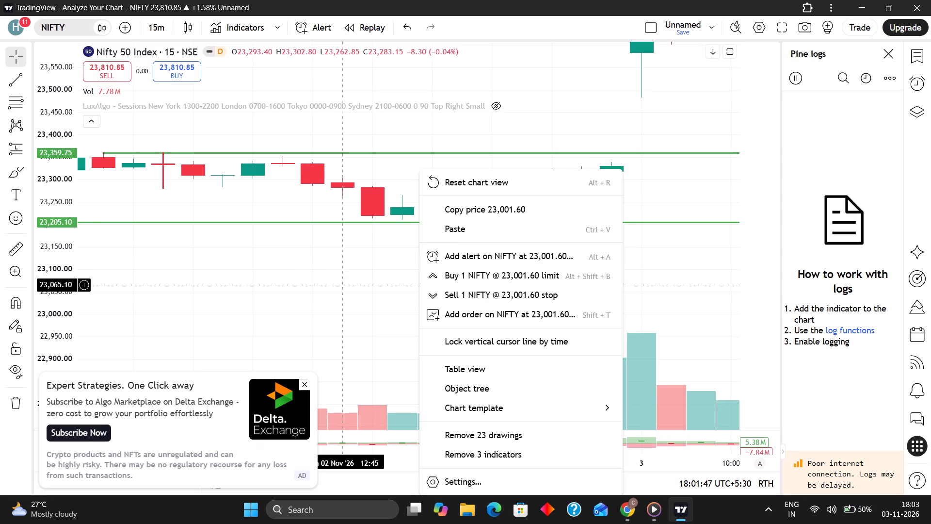
click(353, 285)
drag(279, 291, 592, 294)
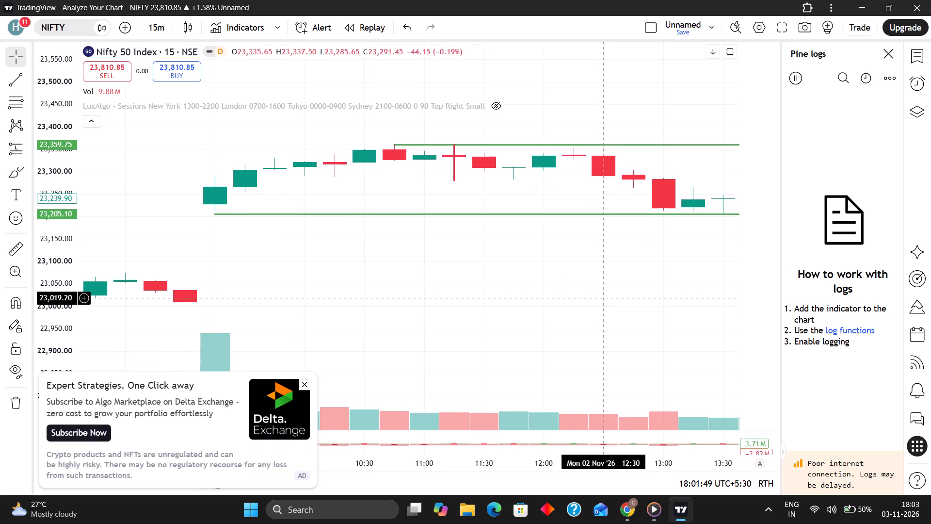
drag(592, 294, 401, 343)
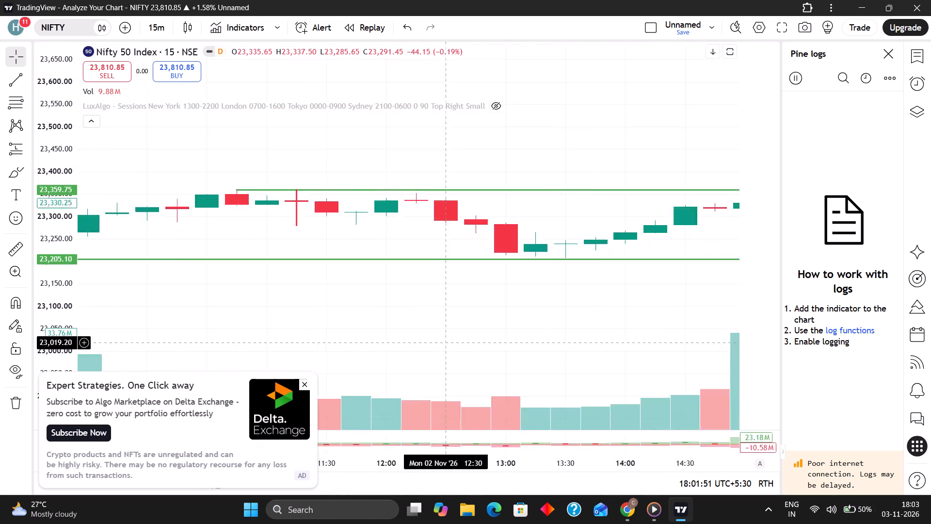
drag(401, 343, 364, 378)
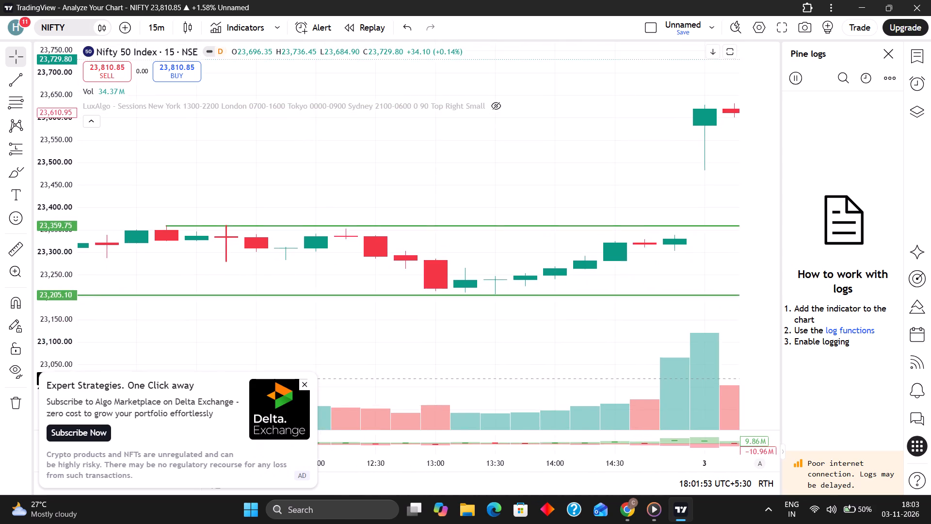
drag(364, 378, 256, 306)
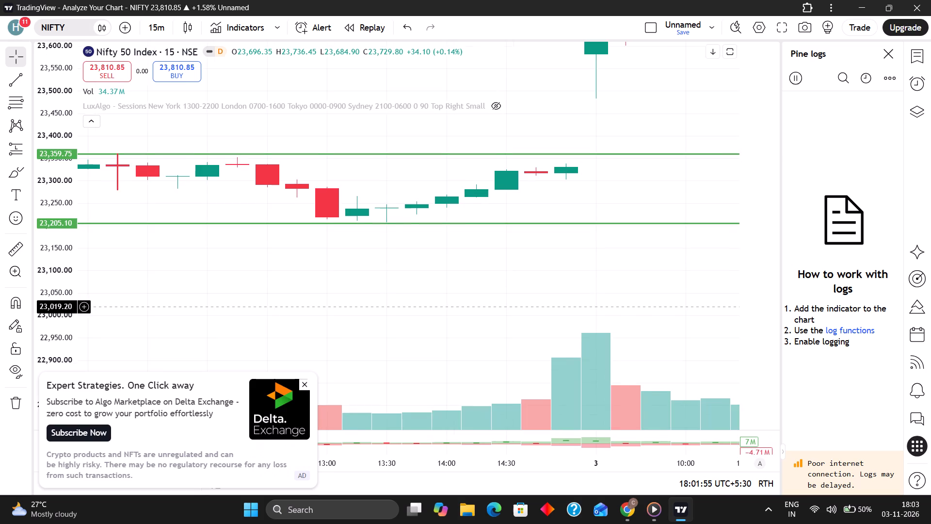
drag(256, 306, 237, 358)
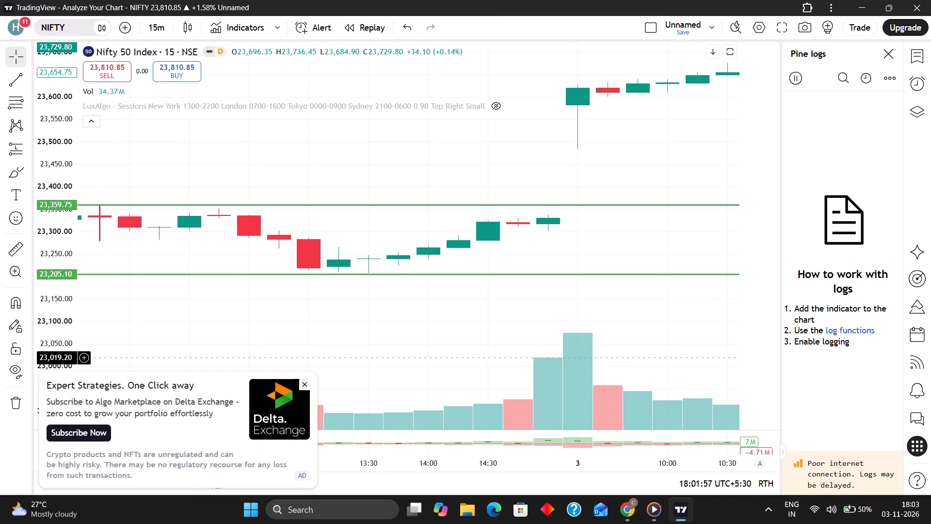
drag(237, 358, 172, 450)
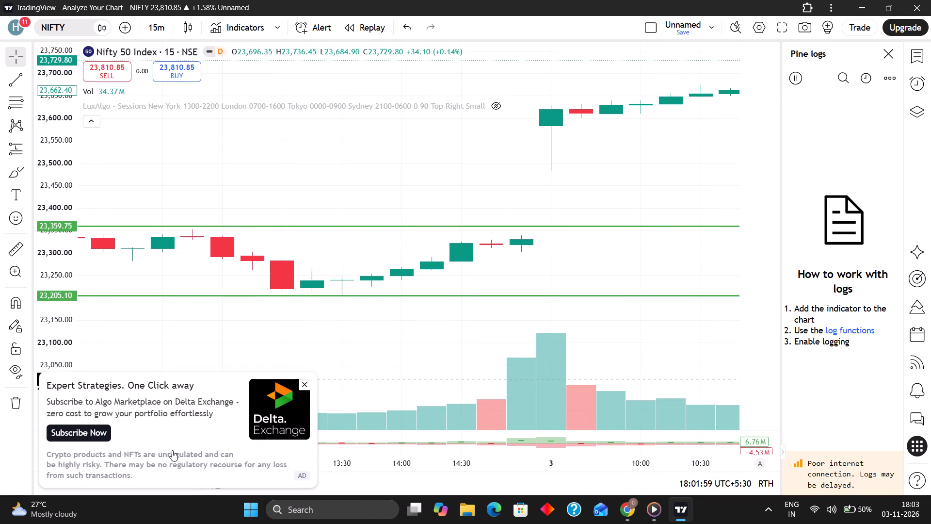
drag(172, 450, 175, 329)
drag(595, 273, 429, 377)
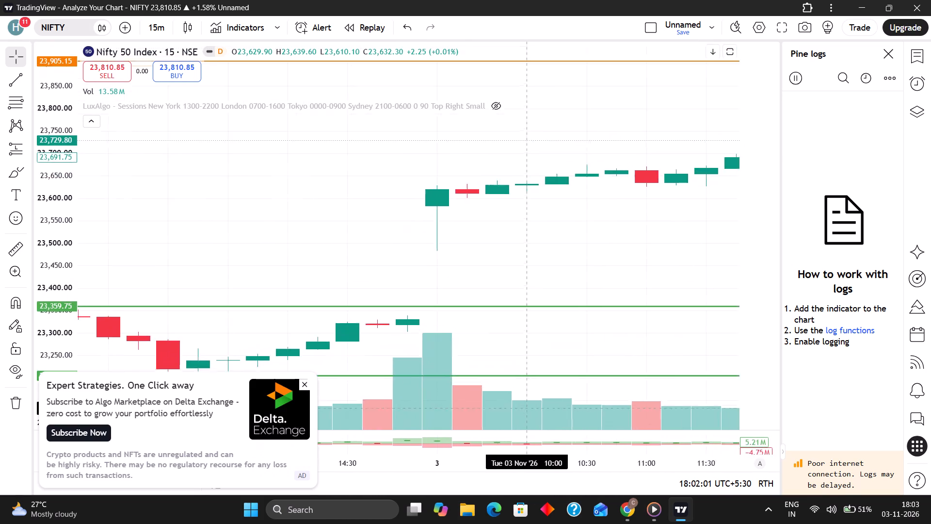
drag(429, 377, 241, 277)
drag(526, 288, 362, 418)
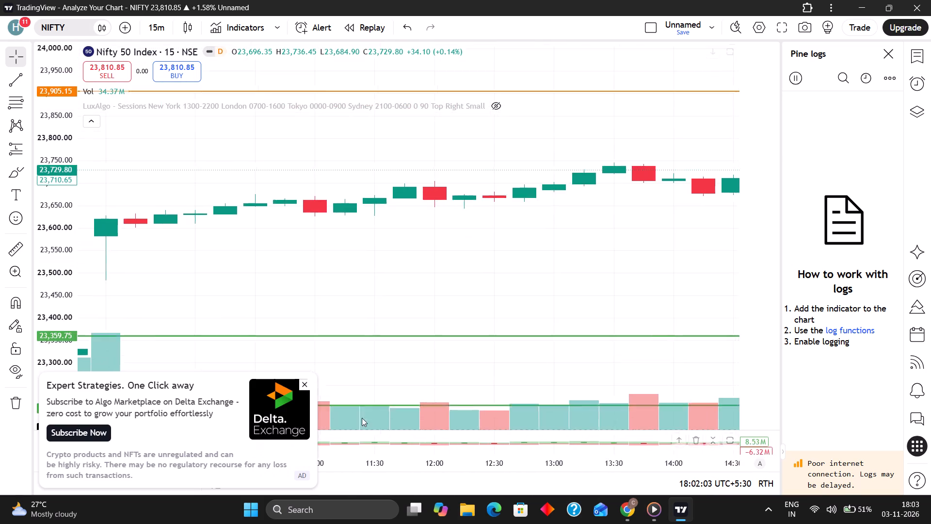
drag(362, 418, 202, 376)
Examine the late-October to 3 November price action against the green rays and the yellow level line.
drag(582, 242, 49, 230)
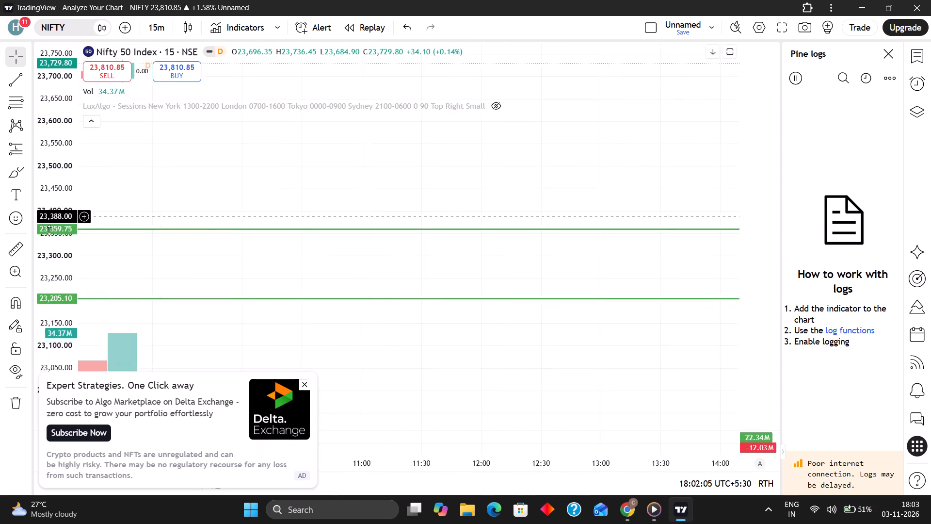
drag(49, 230, 49, 249)
scroll(409, 227, down, 7)
scroll(482, 230, up, 1)
scroll(479, 245, down, 16)
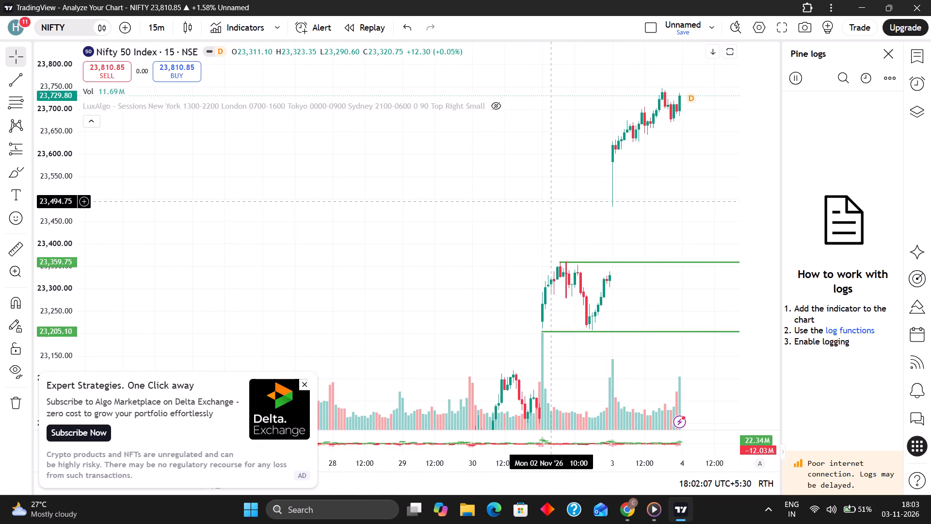
scroll(551, 201, down, 4)
drag(425, 271, 142, 61)
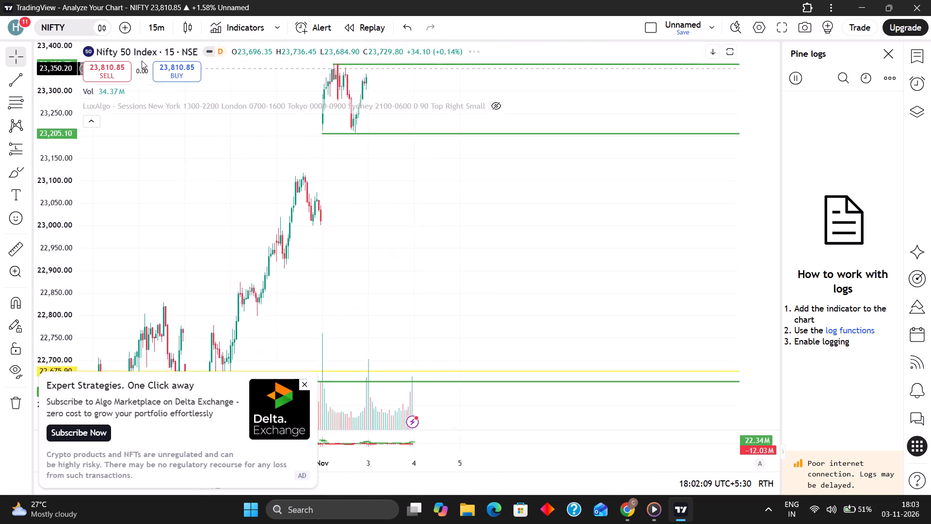
drag(142, 61, 289, 126)
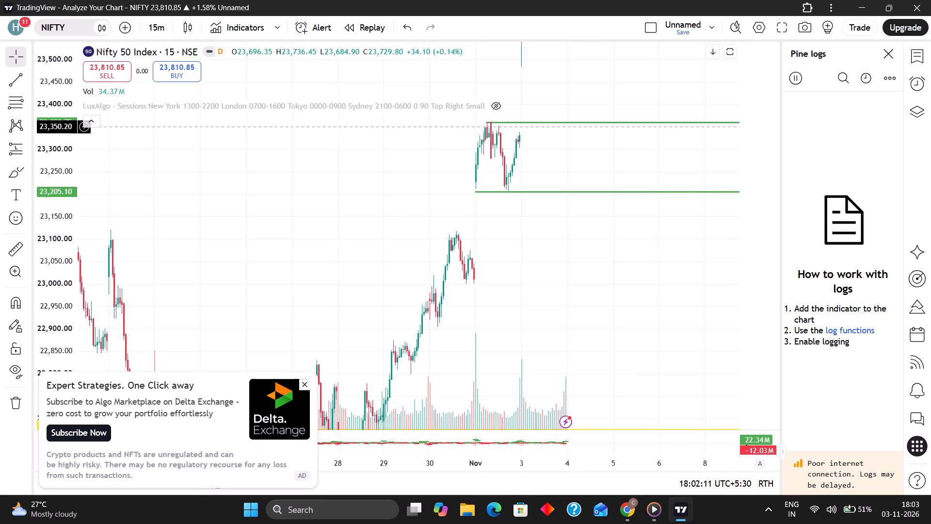
drag(289, 126, 326, 25)
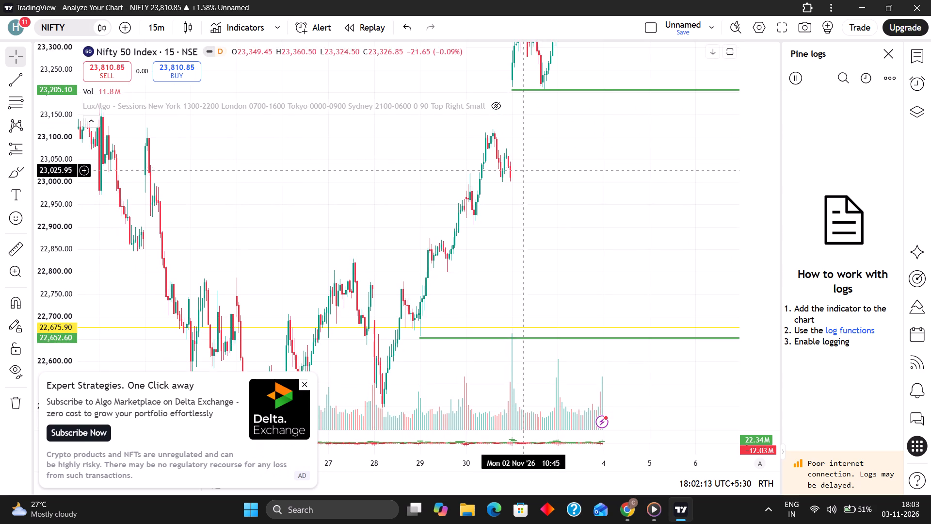
drag(621, 199, 274, 372)
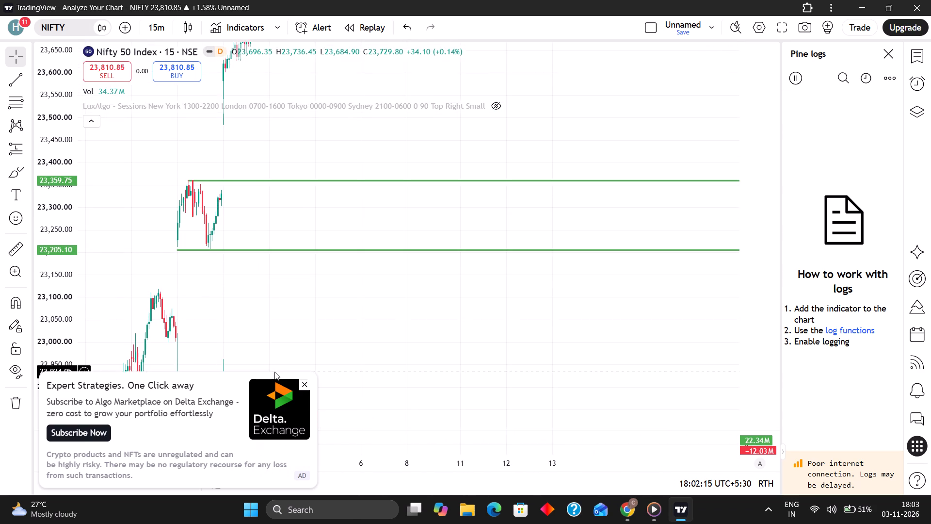
drag(274, 372, 47, 271)
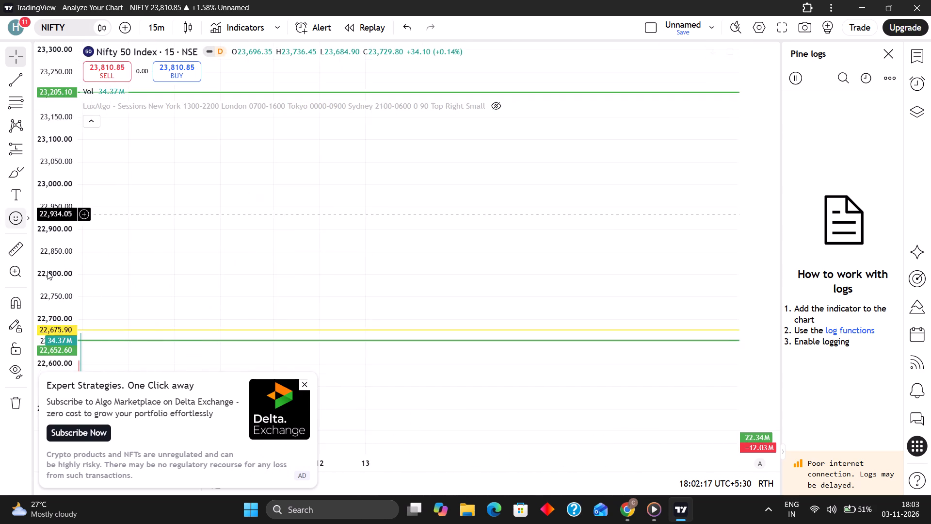
drag(47, 271, 396, 138)
scroll(407, 180, down, 11)
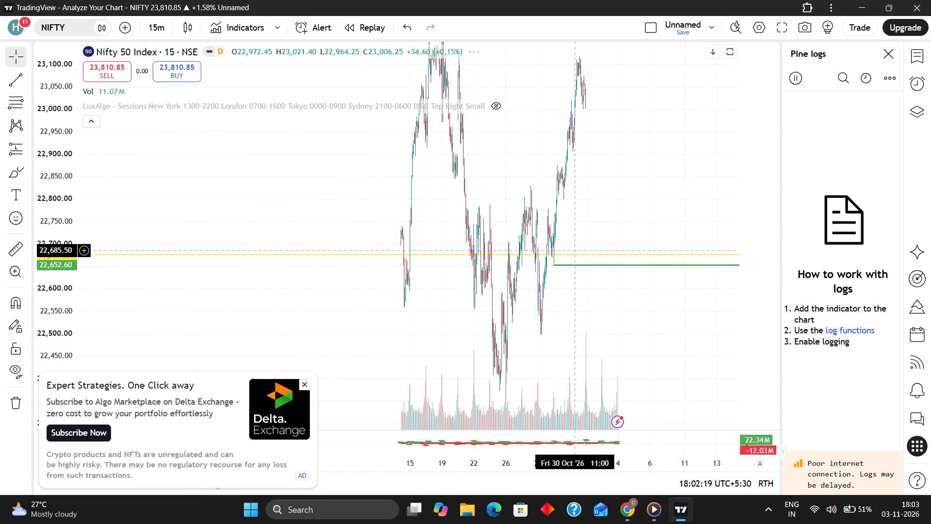
scroll(528, 216, down, 7)
scroll(456, 248, down, 4)
drag(557, 178, 243, 221)
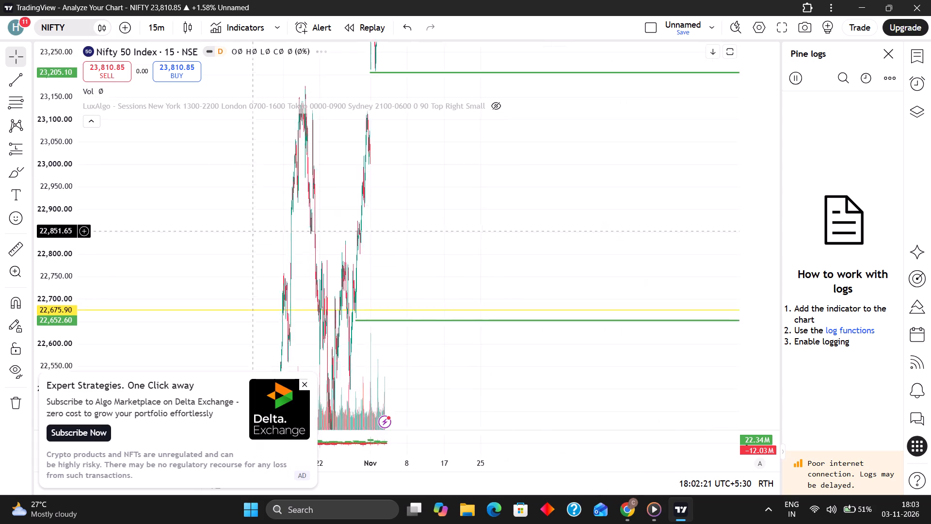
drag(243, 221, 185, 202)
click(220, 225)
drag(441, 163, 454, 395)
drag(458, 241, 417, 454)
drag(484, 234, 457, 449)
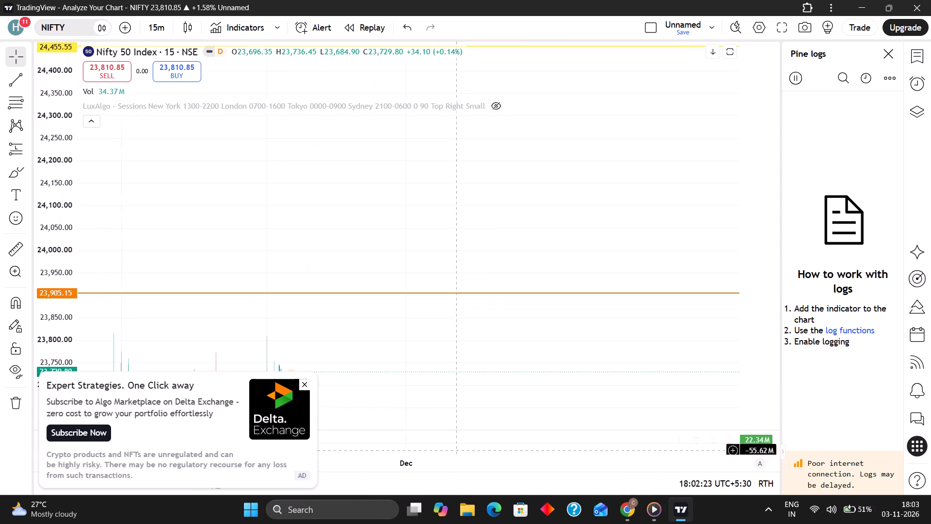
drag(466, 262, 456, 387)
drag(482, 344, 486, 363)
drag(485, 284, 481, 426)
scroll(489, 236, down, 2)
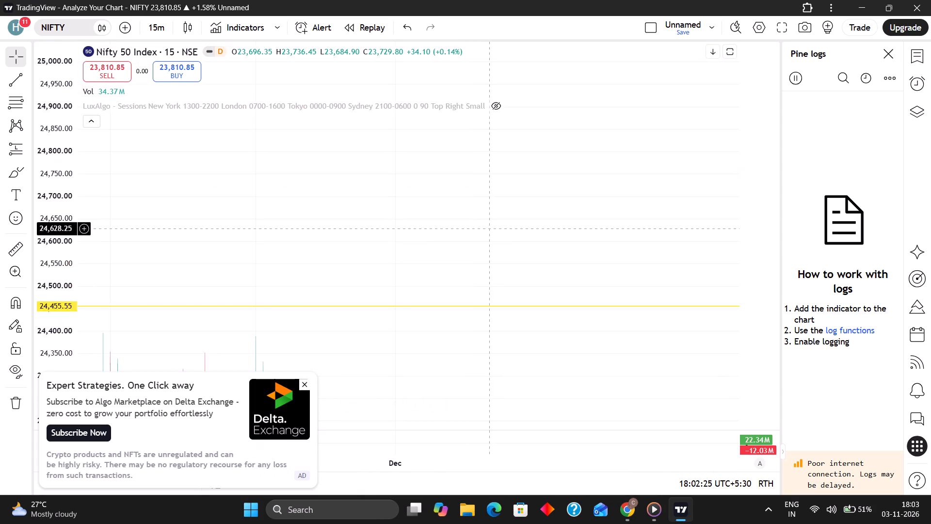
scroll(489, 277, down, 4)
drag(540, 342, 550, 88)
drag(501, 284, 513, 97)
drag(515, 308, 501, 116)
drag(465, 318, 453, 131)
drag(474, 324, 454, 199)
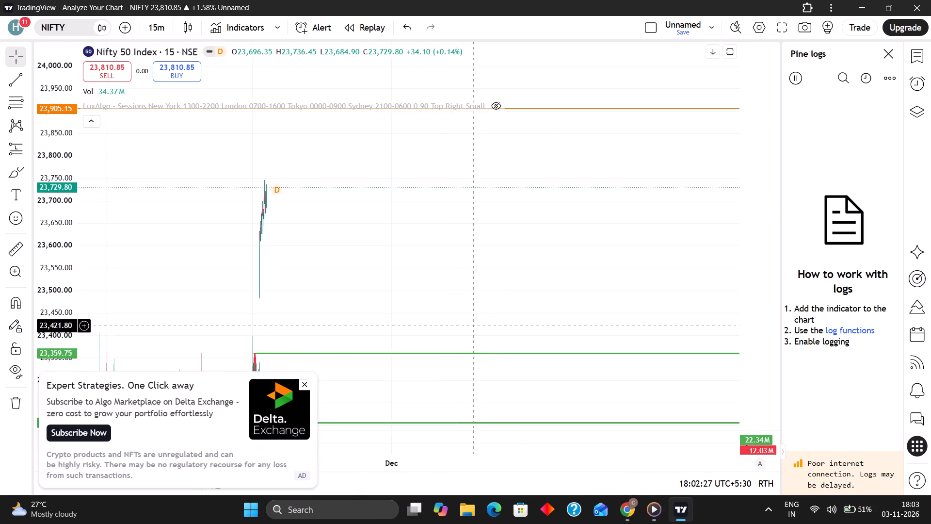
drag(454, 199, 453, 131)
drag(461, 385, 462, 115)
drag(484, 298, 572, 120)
Reset the NIFTY chart view to its default scale.
right_click(458, 274)
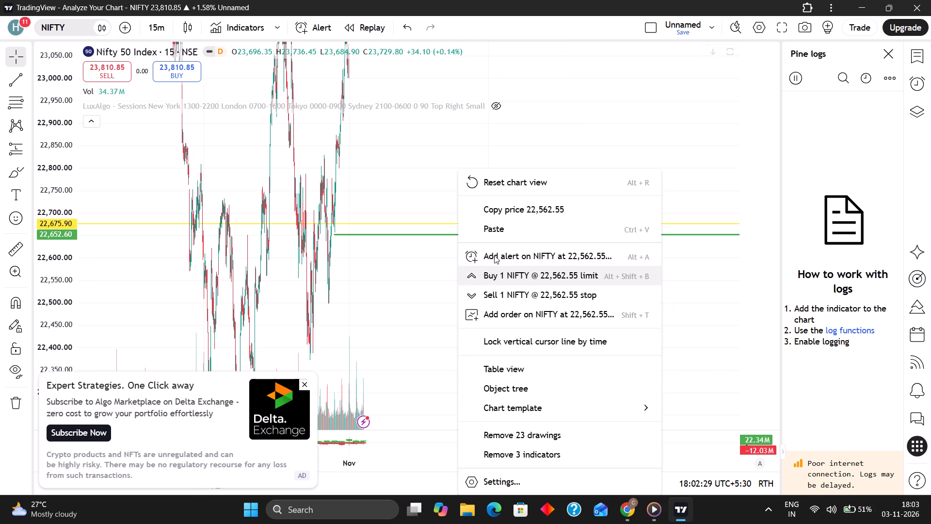
click(523, 175)
drag(641, 300, 320, 429)
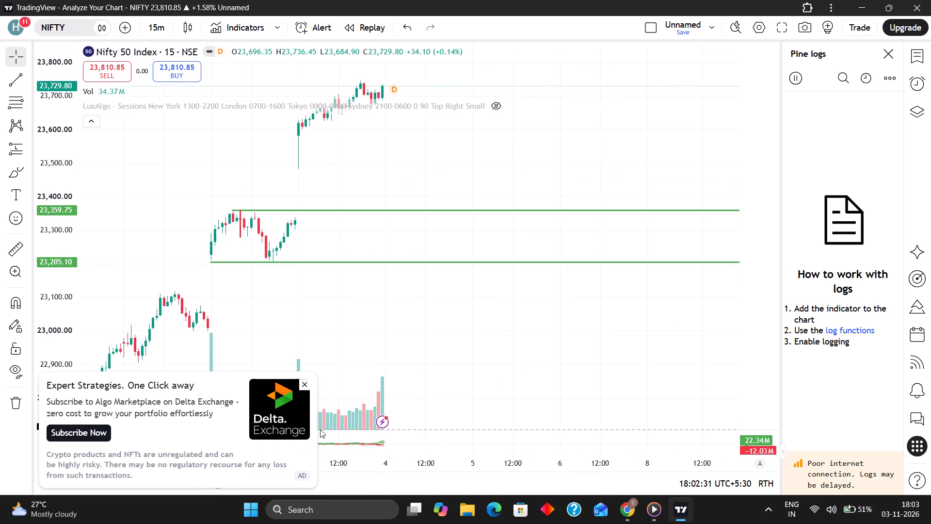
drag(320, 429, 554, 435)
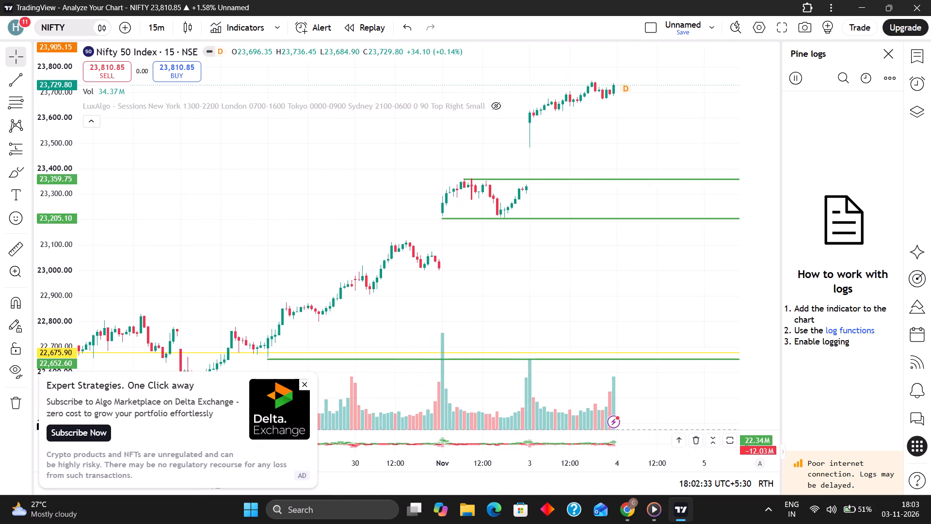
drag(554, 435, 559, 425)
Search the symbols for BTC, filter the results to futures, and load Binance's BTCUSD futures contract on the chart.
click(147, 54)
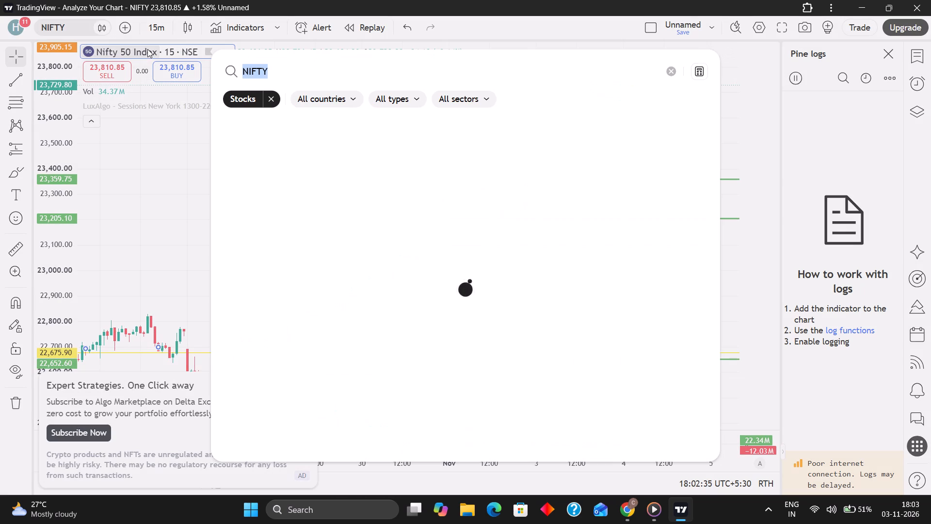
key(BackSpace)
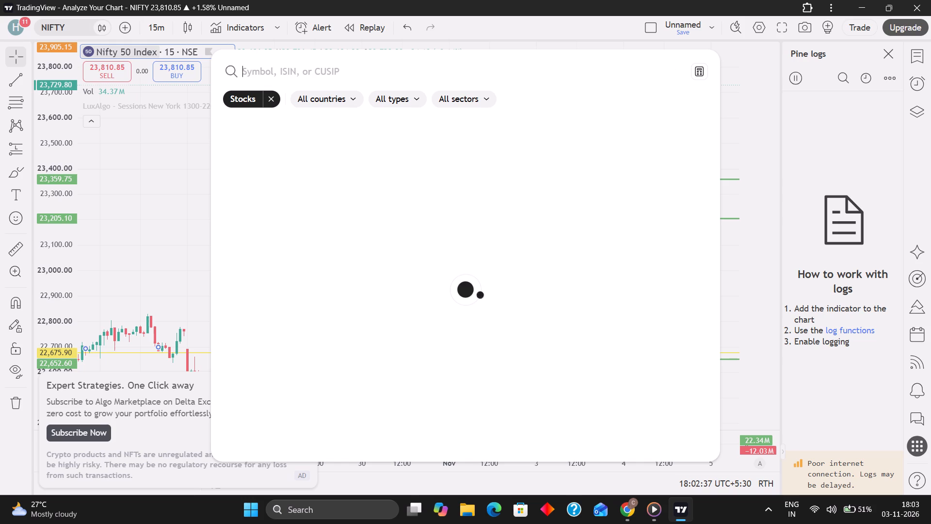
key(b)
text(tc)
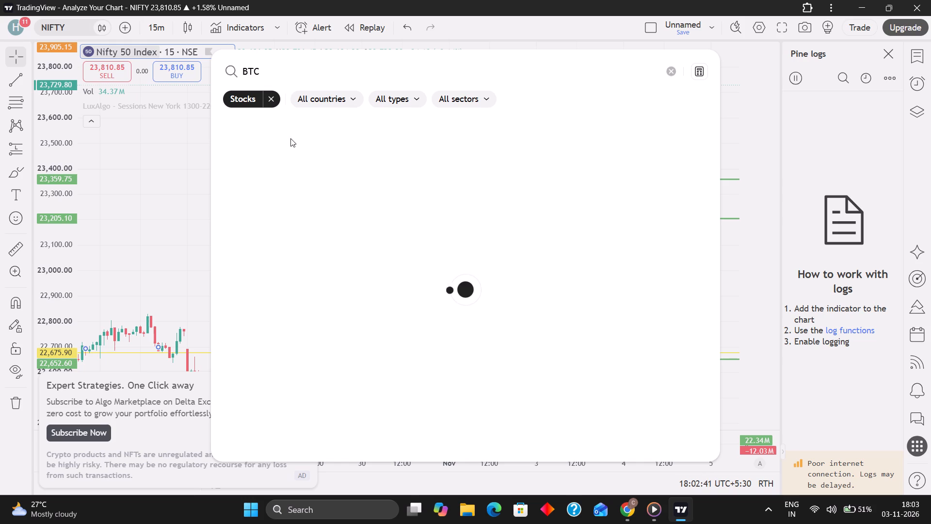
click(273, 98)
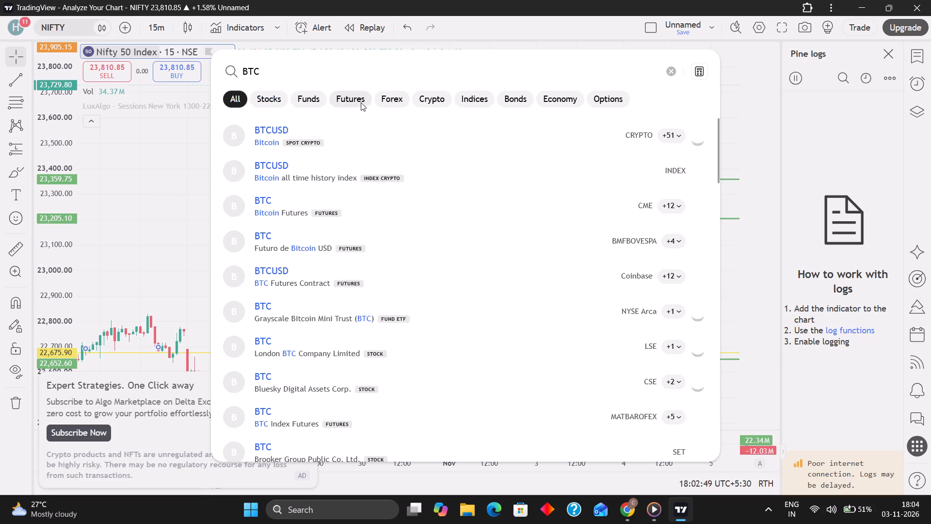
drag(360, 102, 360, 107)
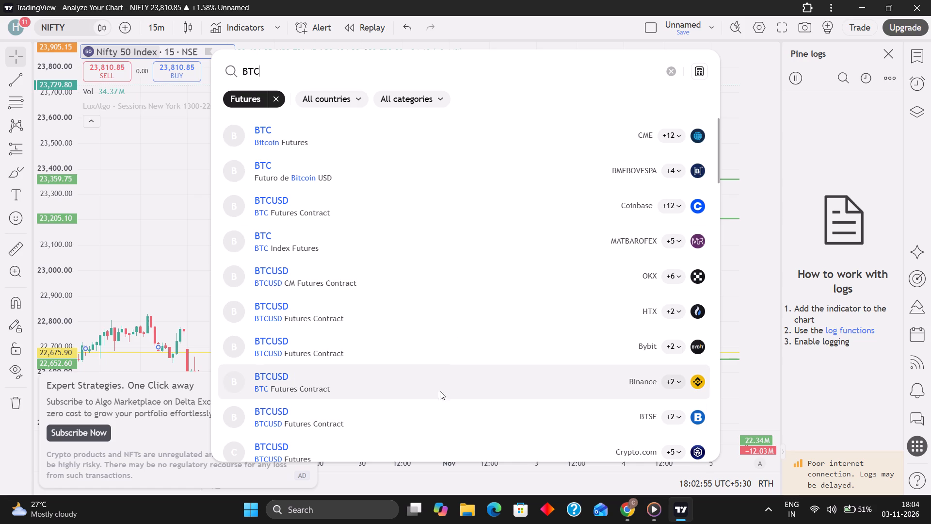
click(417, 382)
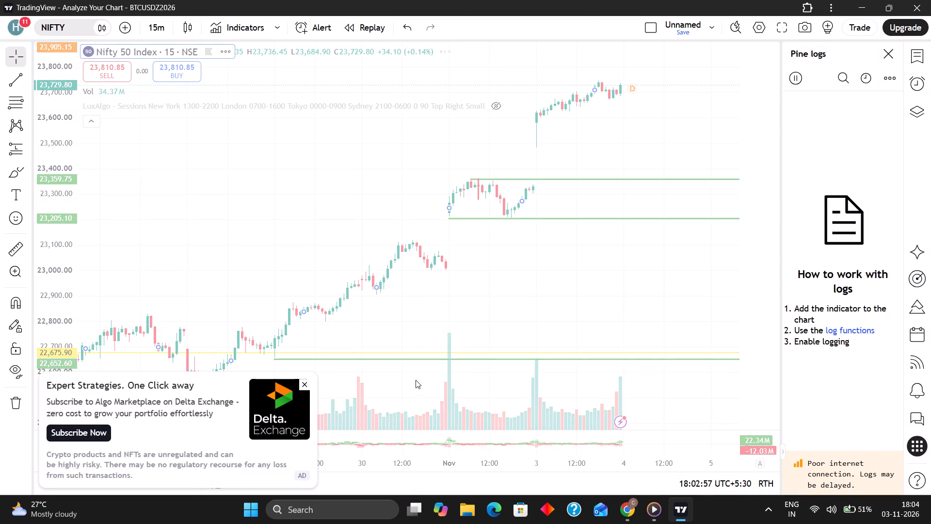
Close the Delta Exchange advertisement over the chart.
click(304, 385)
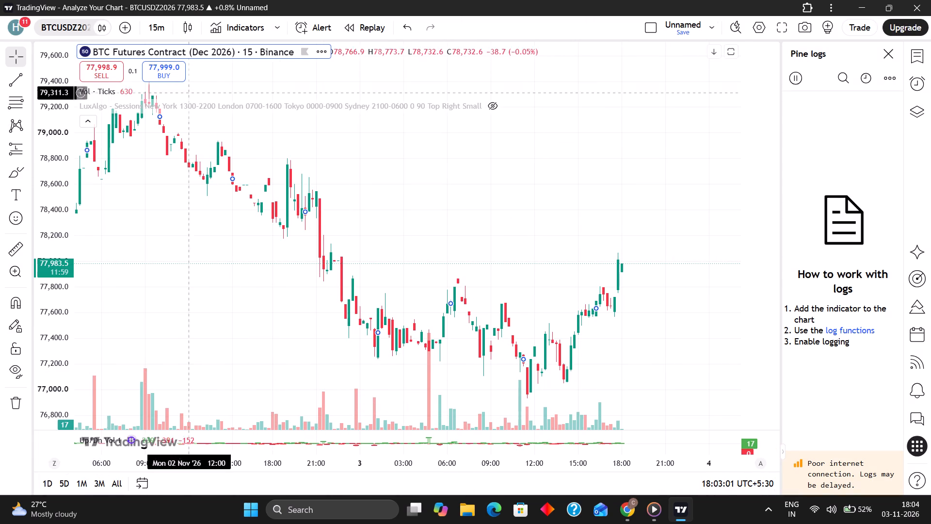
Show the hidden LuxAlgo Sessions indicator on the BTC futures chart.
click(494, 110)
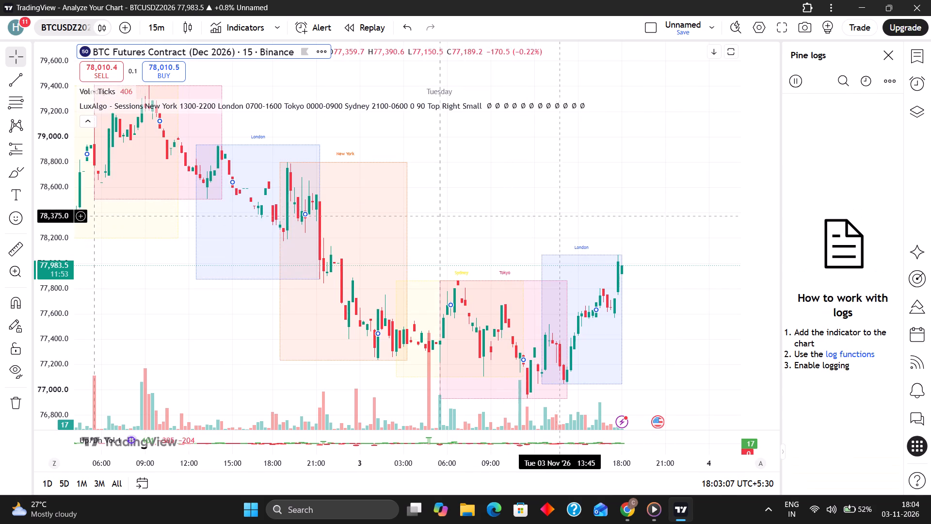
right_click(526, 172)
click(477, 200)
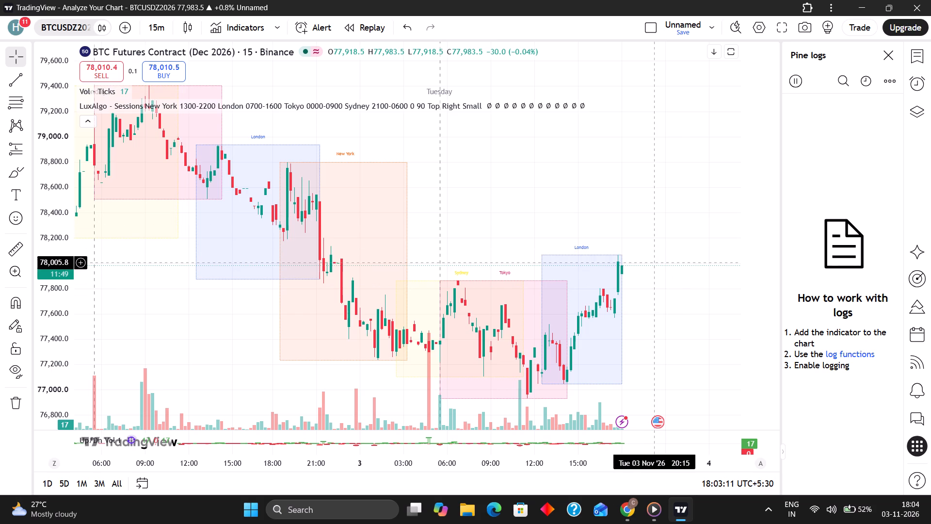
Draw a horizontal ray at about 77,106 from the low of the 08:30 candle on Tuesday 3 November.
scroll(471, 265, up, 3)
scroll(419, 205, up, 4)
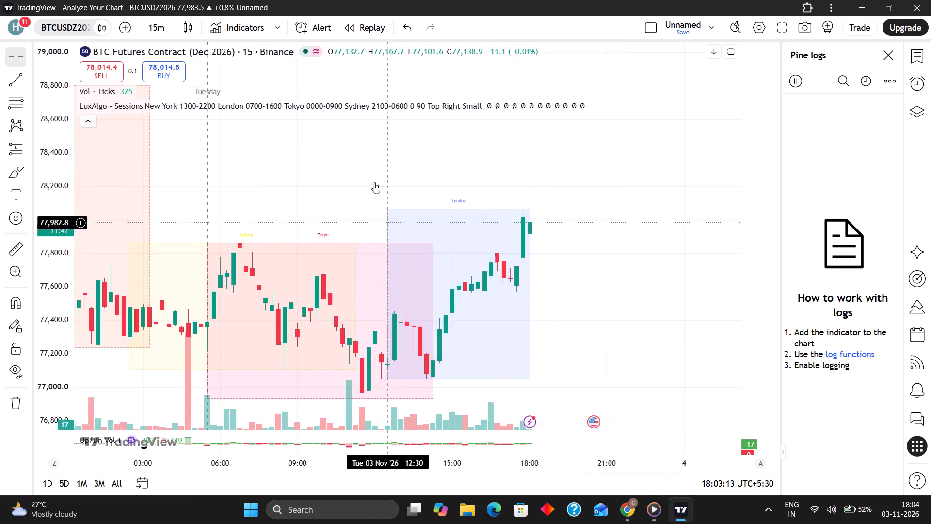
scroll(374, 182, up, 1)
drag(595, 262, 802, 275)
scroll(407, 184, up, 3)
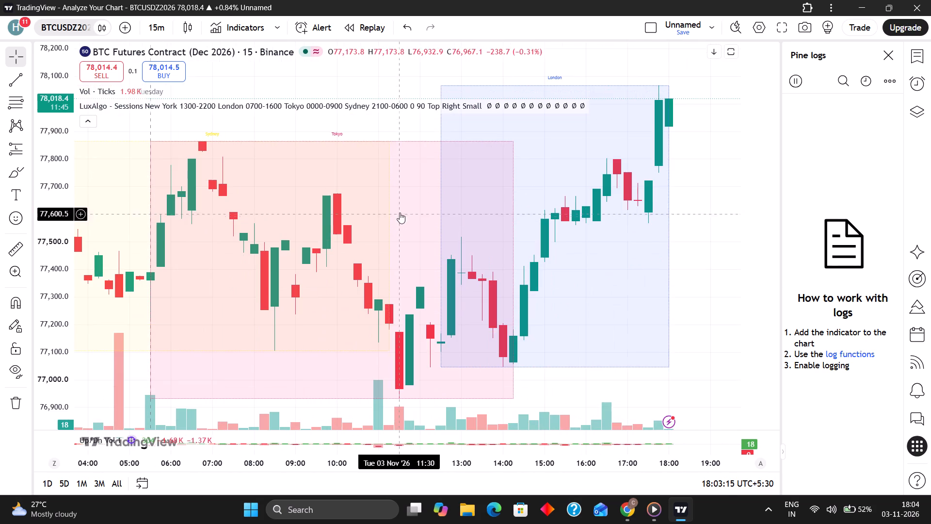
drag(301, 125, 415, 133)
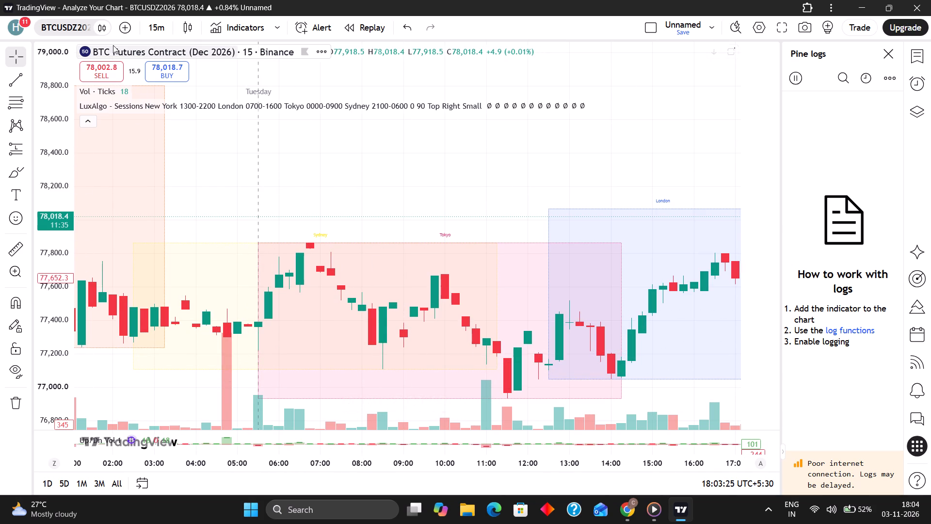
click(28, 77)
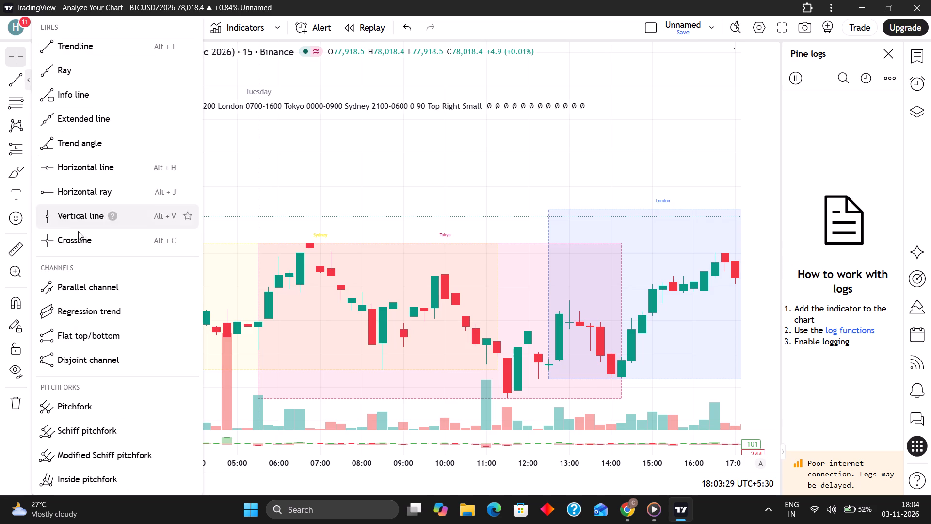
click(68, 185)
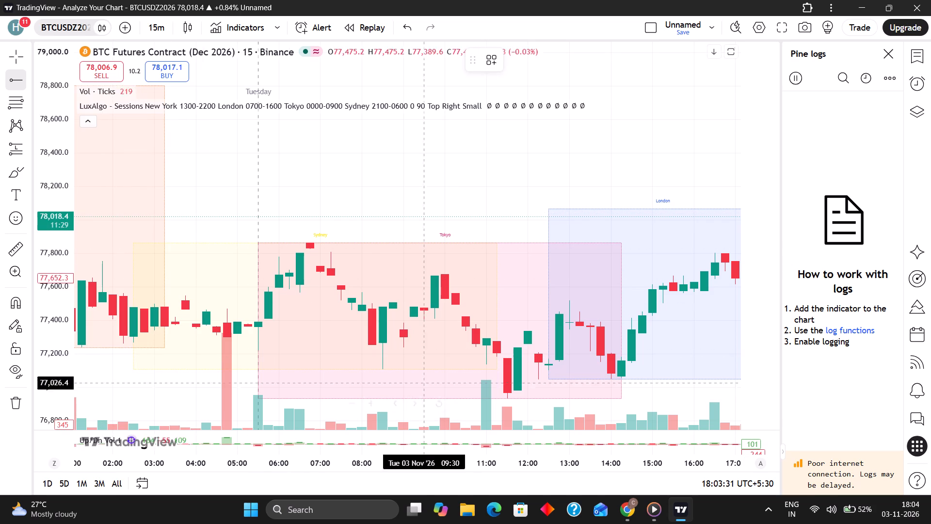
click(383, 369)
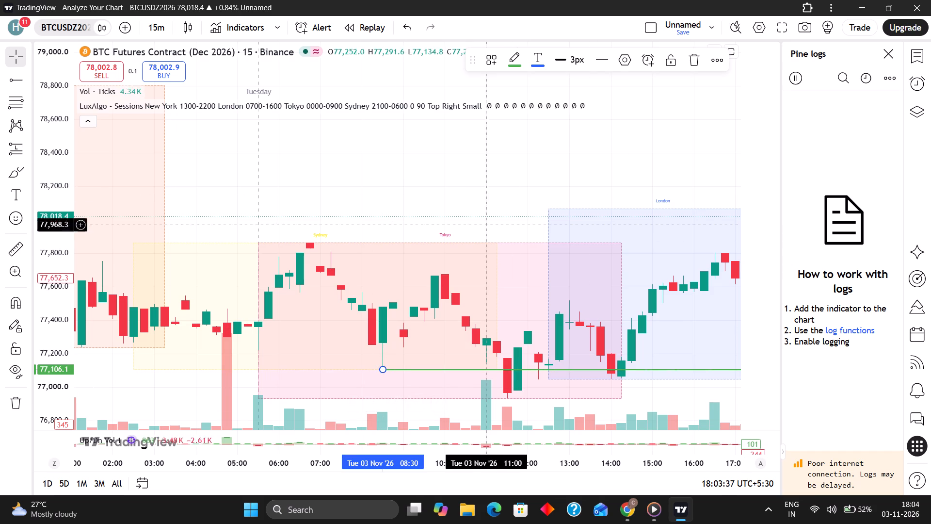
Switch the chart to the 5-minute interval and examine Tuesday 3 November's session price action around the green ray.
click(11, 77)
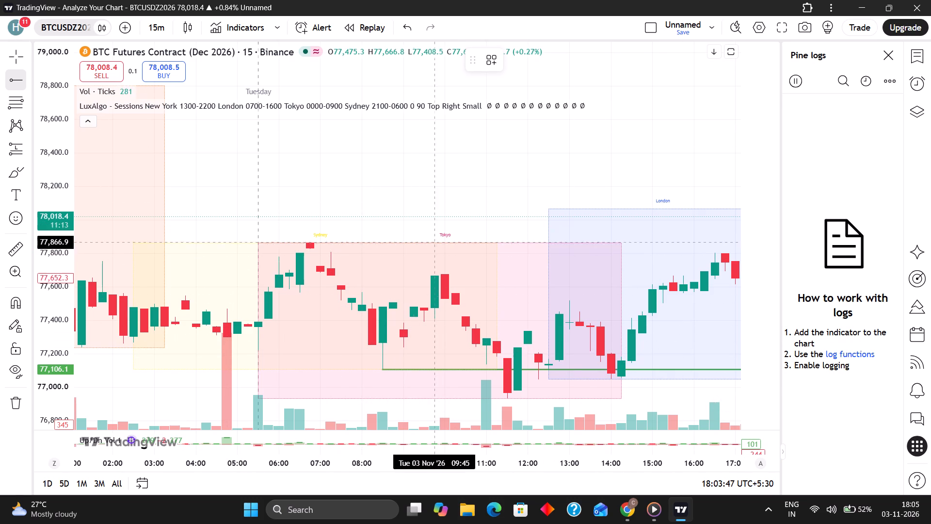
scroll(398, 193, up, 6)
scroll(319, 213, down, 7)
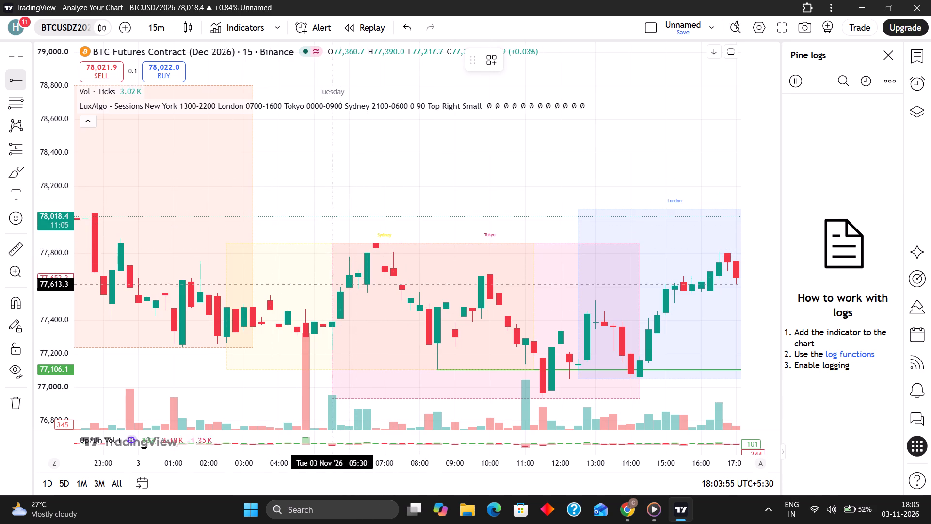
click(161, 30)
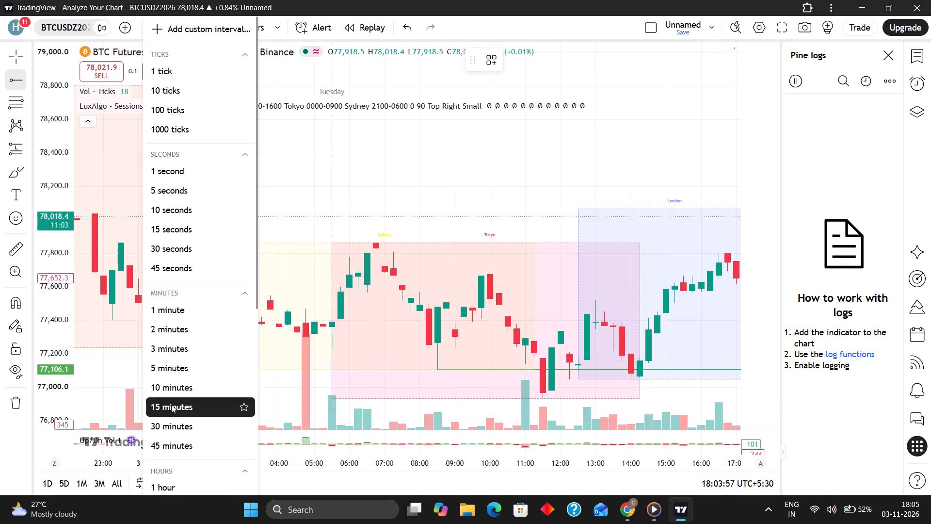
click(171, 364)
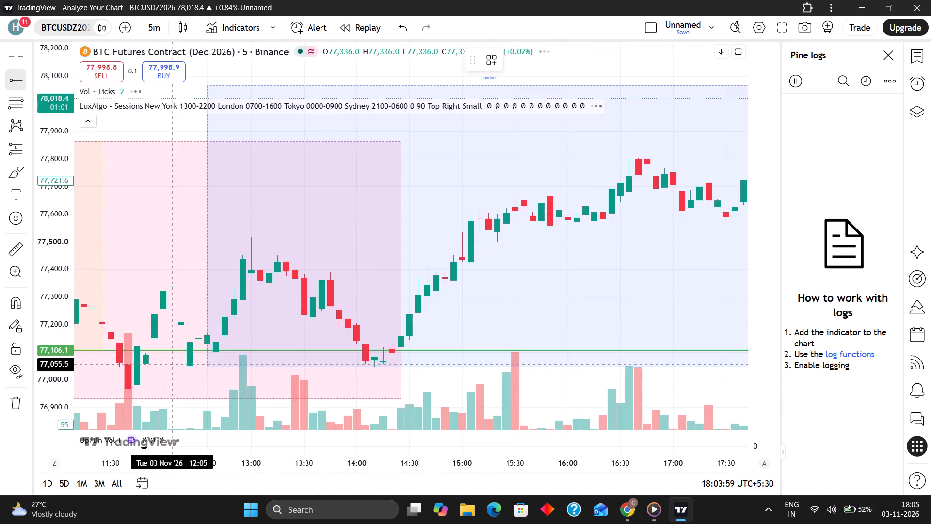
scroll(341, 200, down, 7)
scroll(333, 263, up, 2)
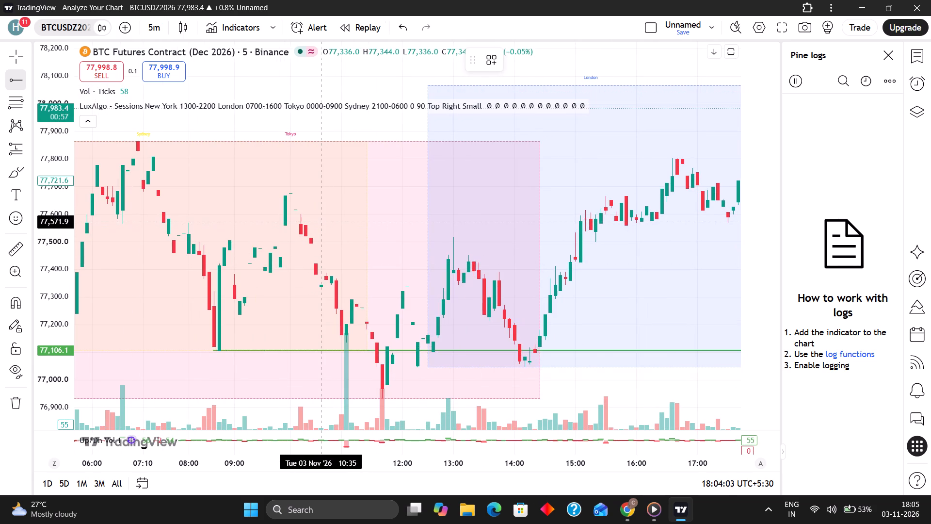
scroll(242, 175, down, 1)
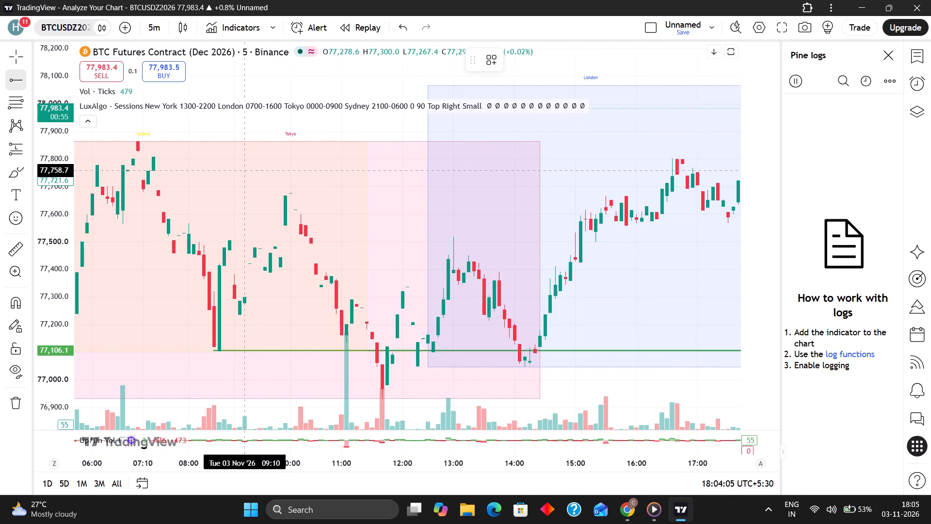
scroll(242, 174, down, 1)
scroll(342, 209, down, 2)
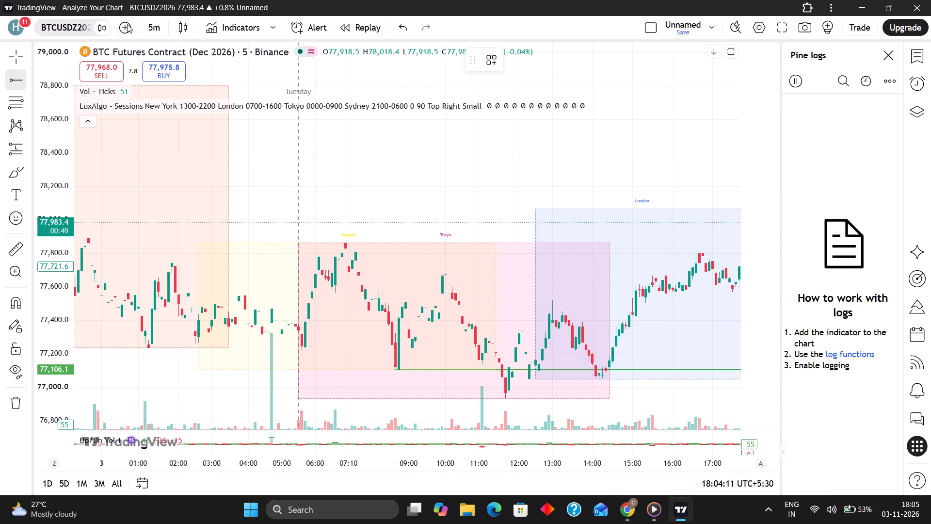
Set the BTC futures chart to the 15-minute interval.
click(156, 33)
click(180, 416)
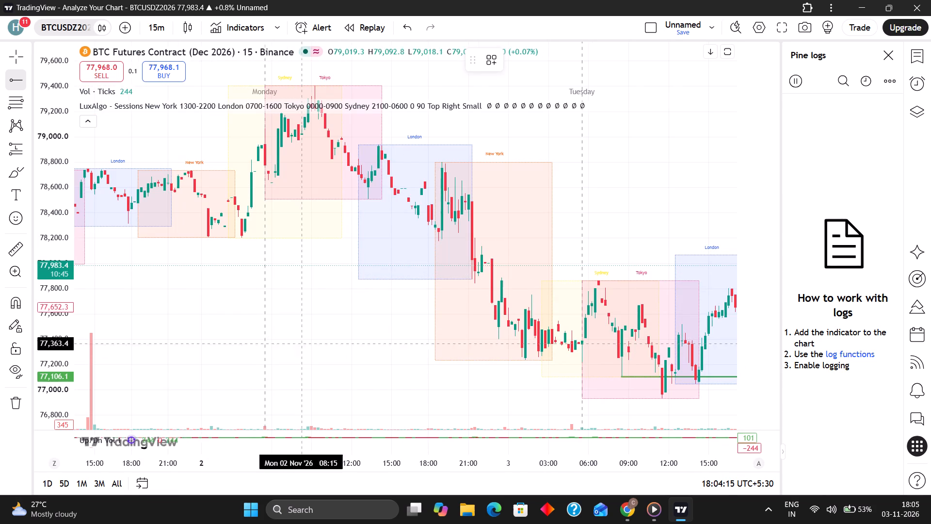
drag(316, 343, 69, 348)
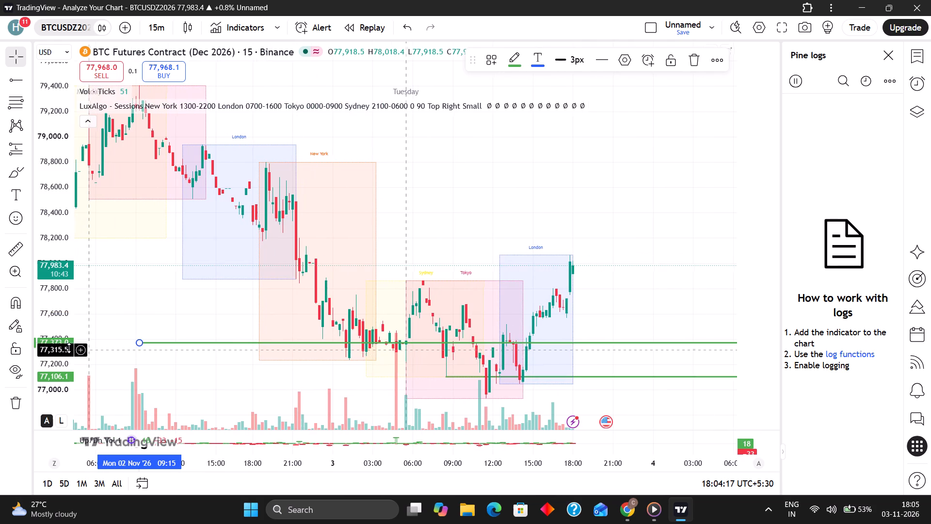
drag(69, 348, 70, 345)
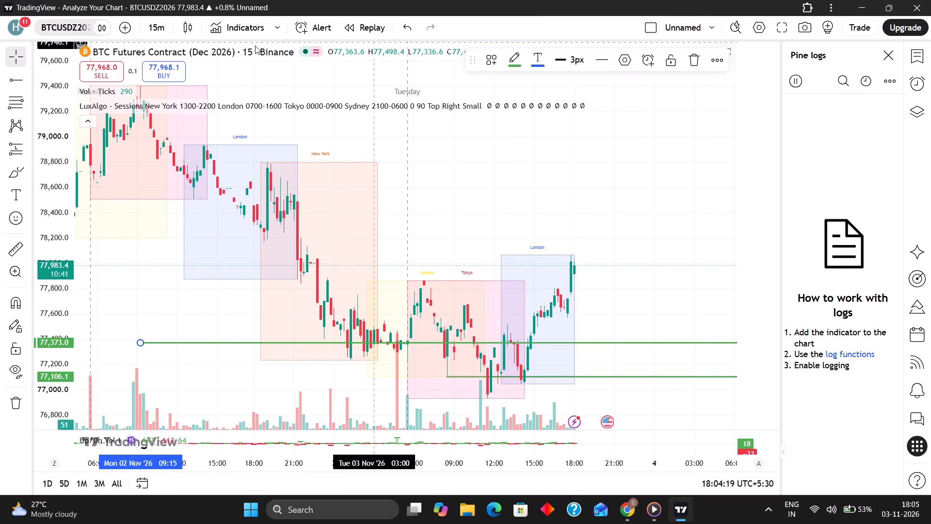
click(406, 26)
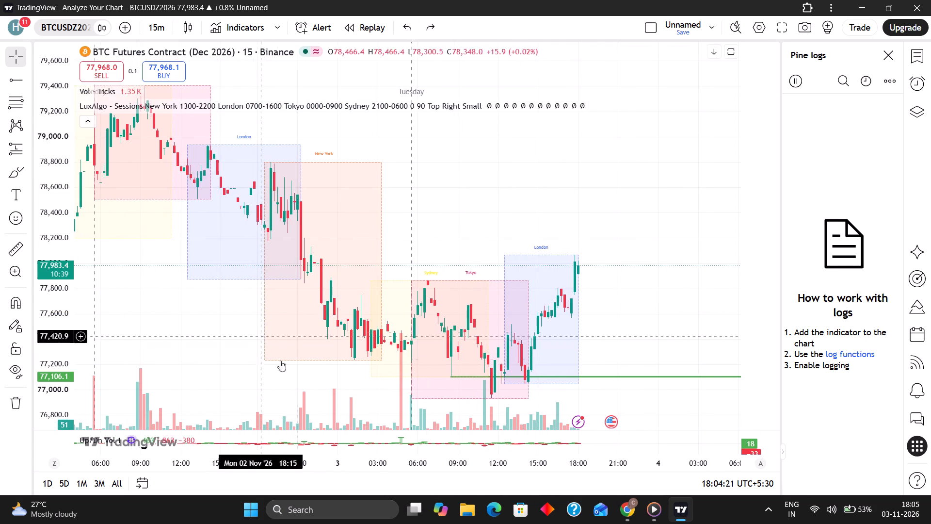
Examine the 15-minute candles across the Monday 2 and Tuesday 3 November session boxes against the green ray.
drag(658, 210, 449, 229)
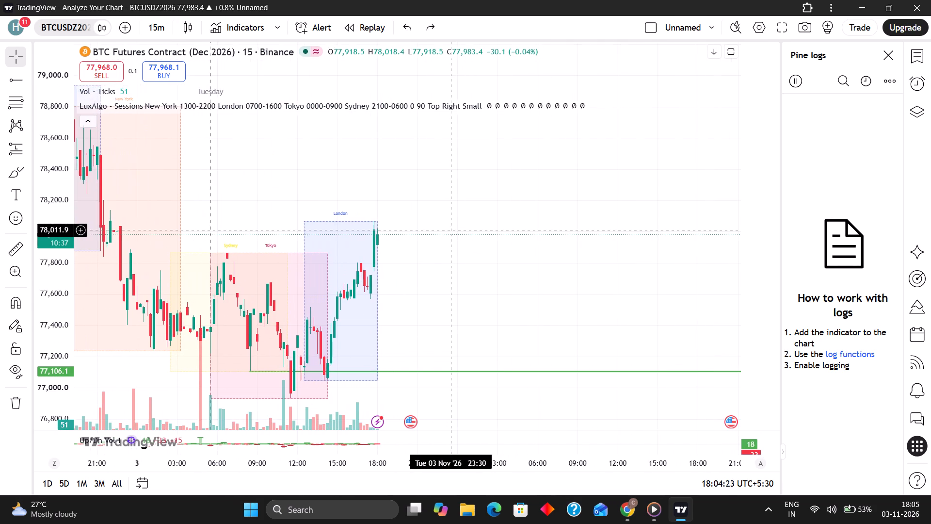
drag(449, 229, 566, 233)
scroll(405, 254, up, 3)
drag(297, 194, 454, 187)
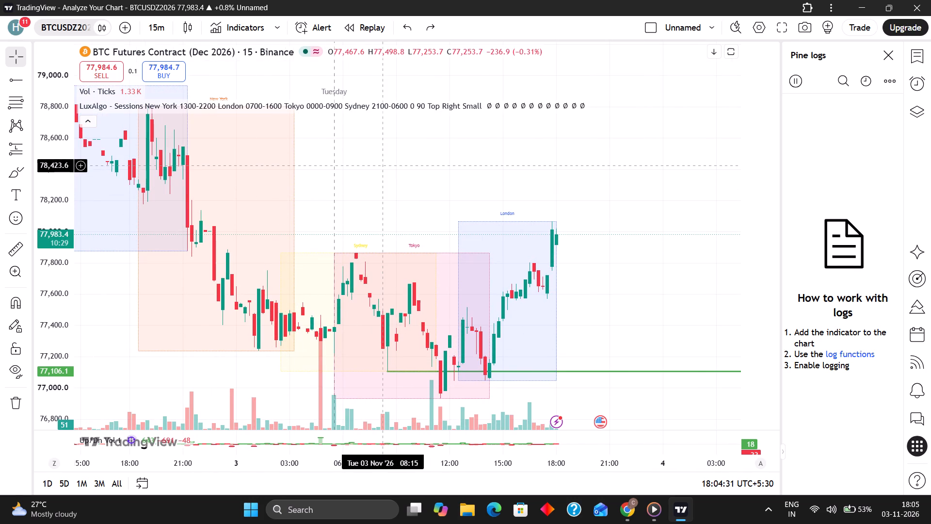
drag(365, 164, 414, 295)
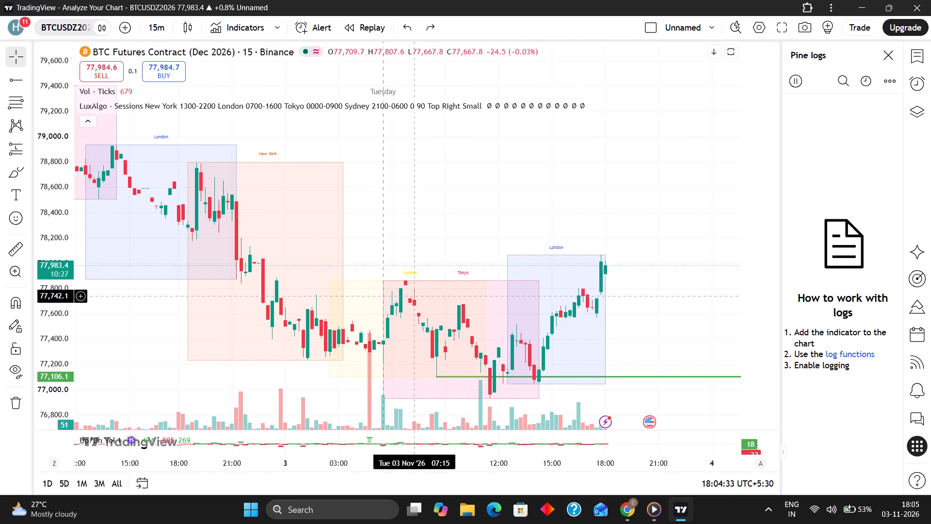
drag(414, 295, 467, 285)
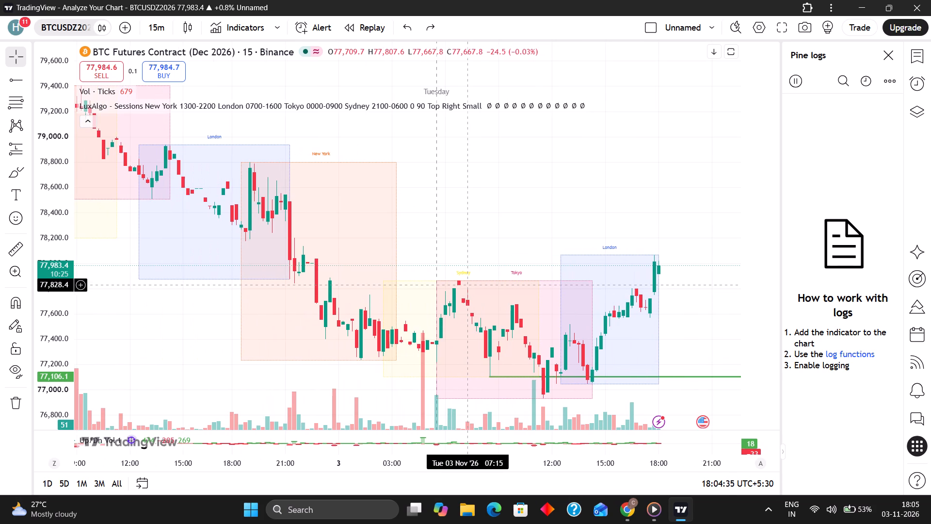
drag(467, 285, 664, 265)
drag(383, 336, 167, 322)
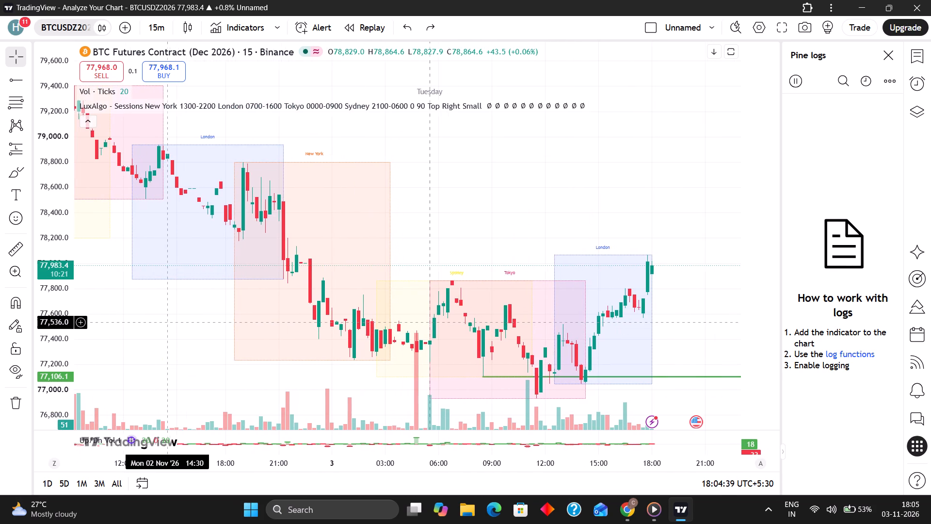
drag(167, 322, 136, 319)
scroll(486, 273, up, 5)
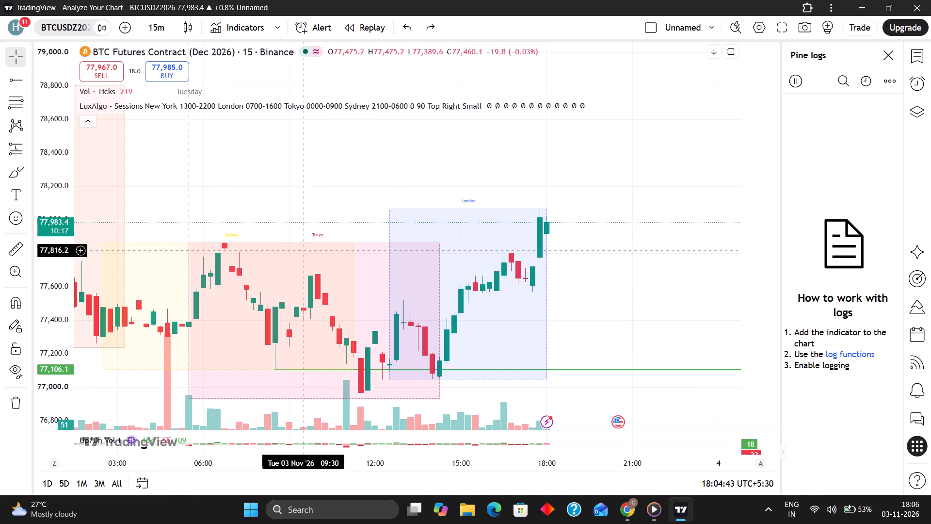
drag(352, 168, 460, 160)
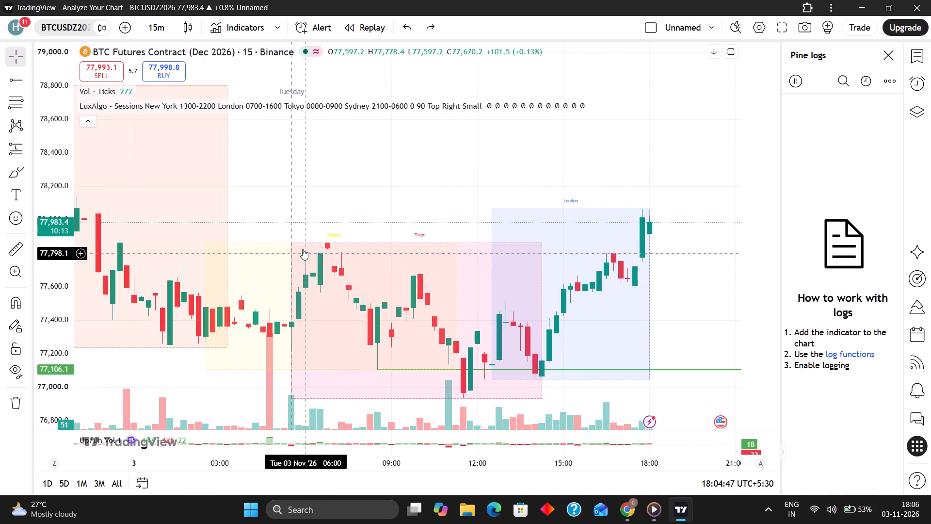
drag(315, 259, 370, 257)
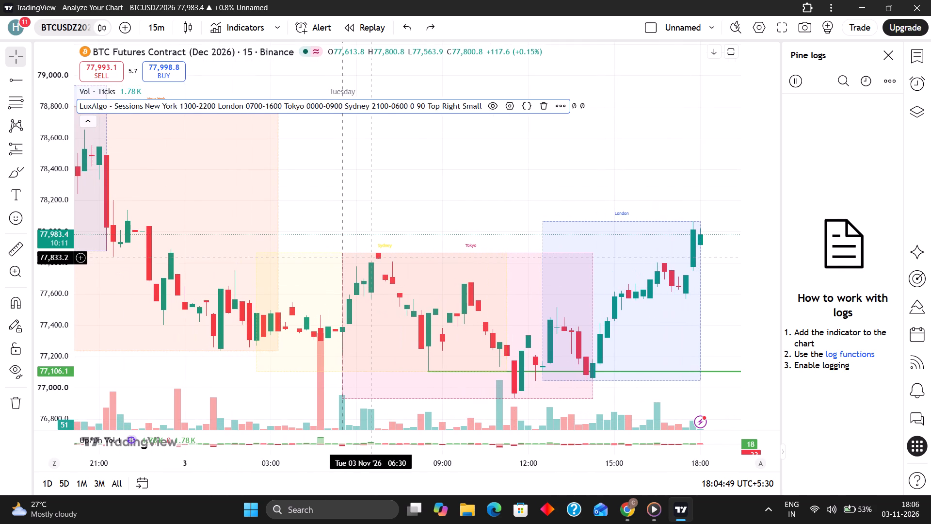
drag(370, 257, 401, 277)
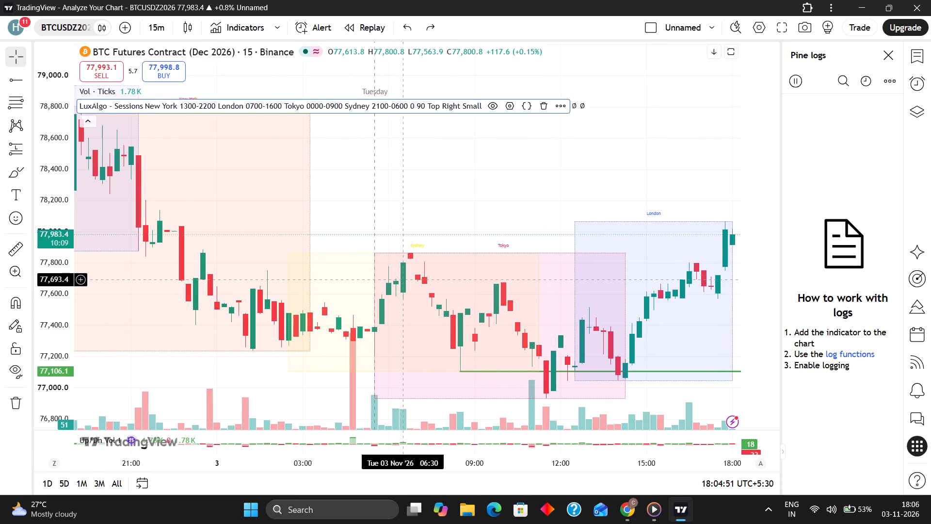
drag(401, 277, 396, 261)
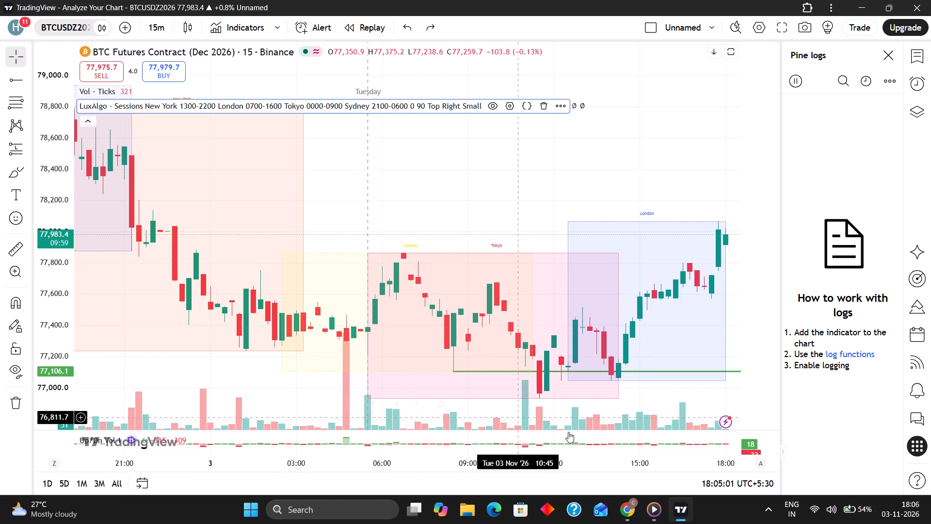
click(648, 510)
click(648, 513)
Open the hidden system tray icons.
click(772, 512)
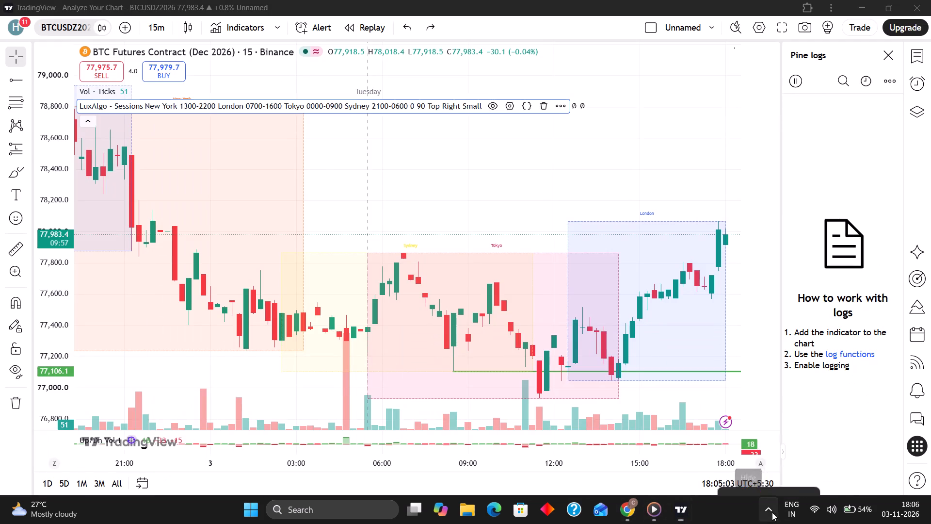
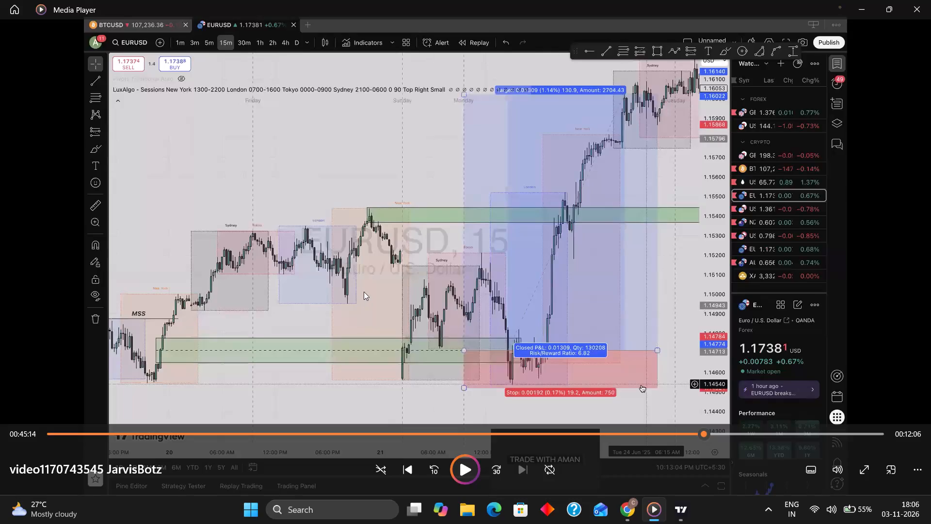
Resume the lesson video, follow the EURUSD session trade example and skip ahead 30 seconds.
click(362, 292)
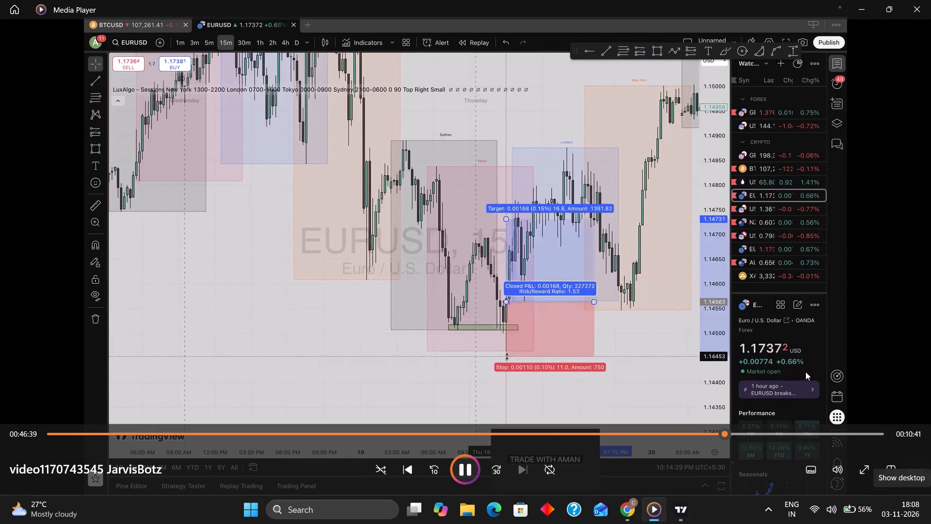
click(506, 468)
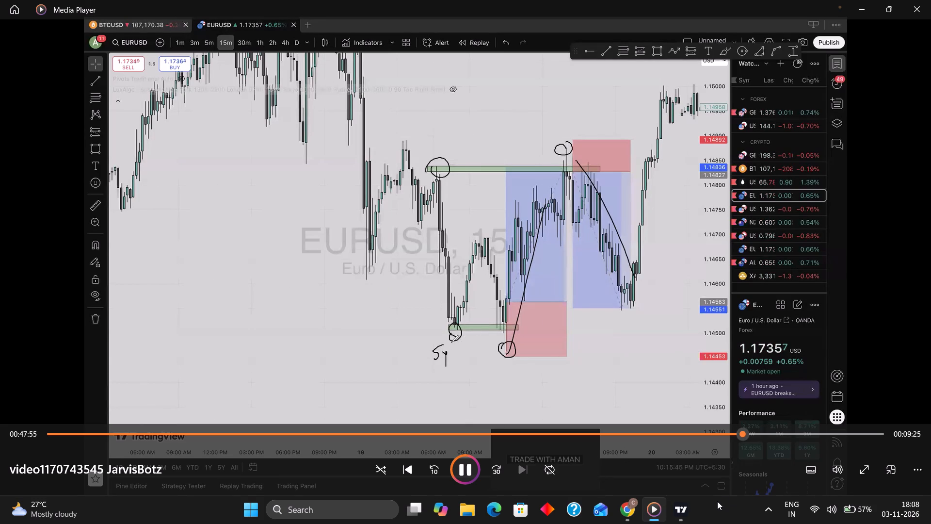
Switch to TradingView, set the BTC futures chart to the 5-minute interval and view the Monday and Tuesday session boxes.
click(689, 513)
click(158, 22)
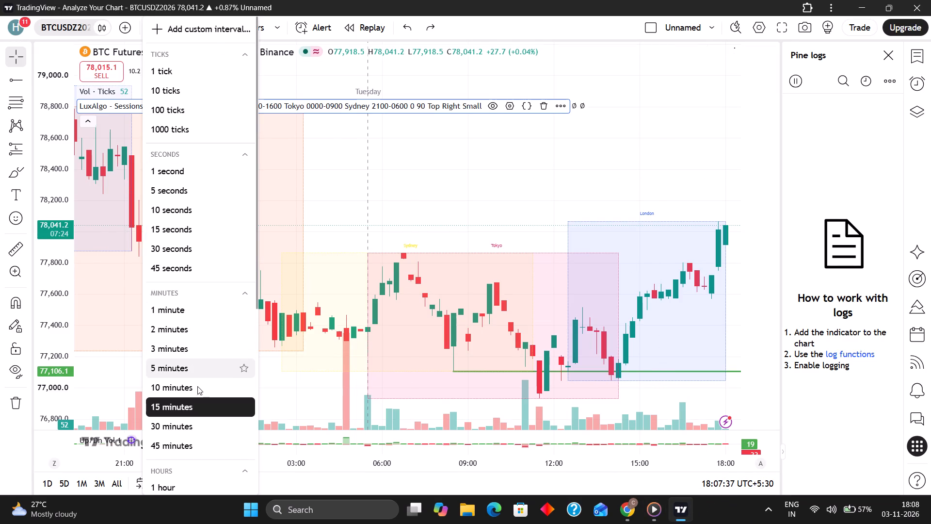
click(179, 361)
scroll(494, 230, down, 3)
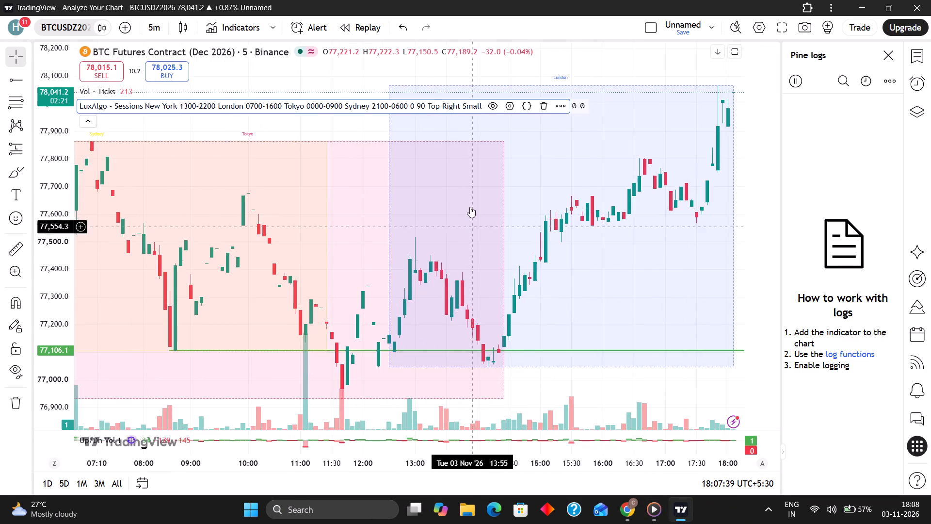
scroll(467, 212, down, 7)
click(369, 257)
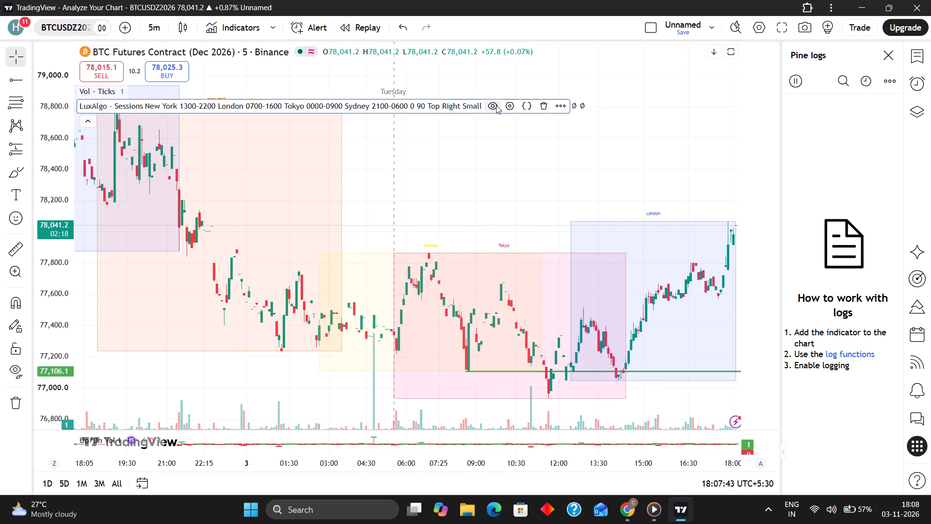
Change the Sydney session colour to green in the LuxAlgo Sessions indicator settings, and dismiss the advertisement.
click(510, 106)
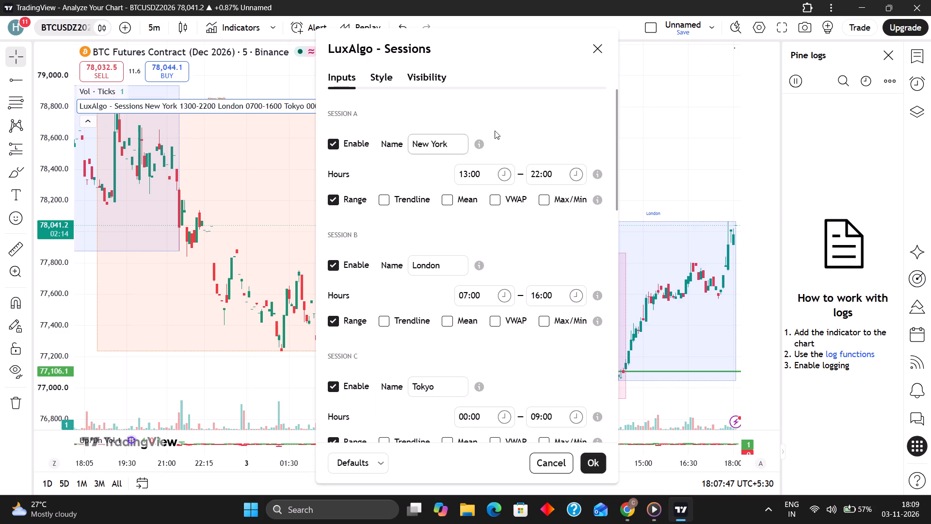
scroll(421, 289, down, 1)
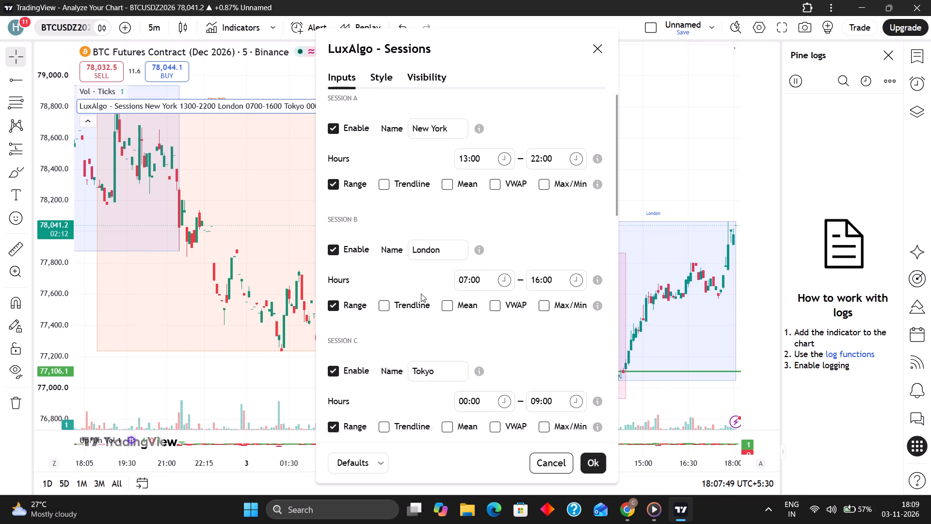
scroll(421, 294, down, 1)
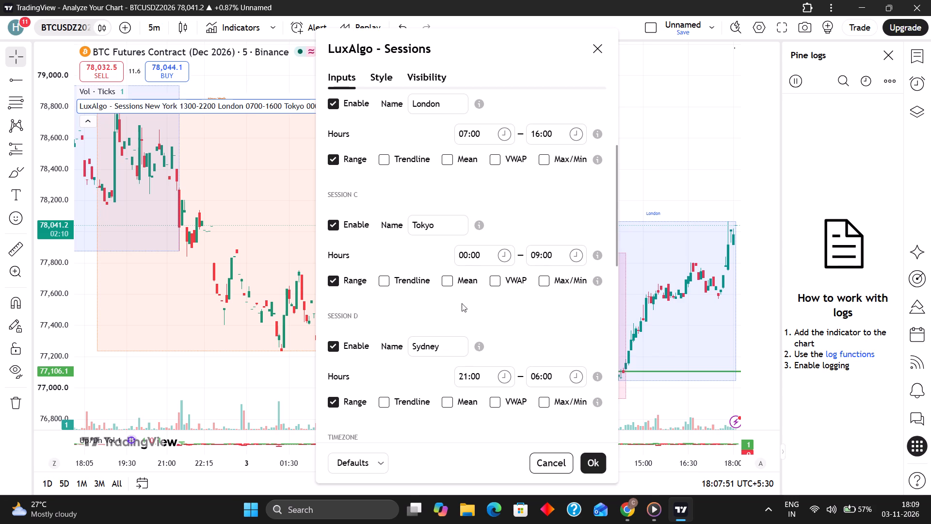
scroll(500, 348, down, 2)
scroll(462, 328, down, 2)
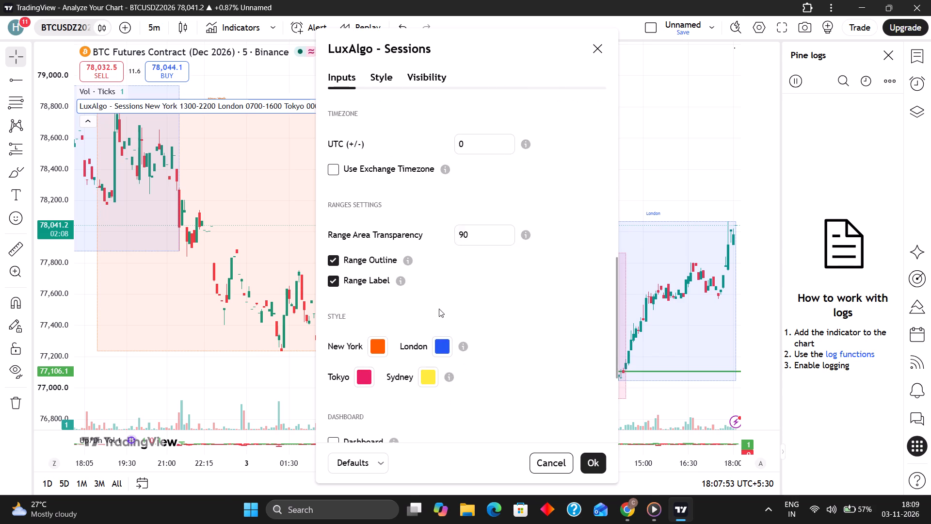
scroll(541, 273, down, 1)
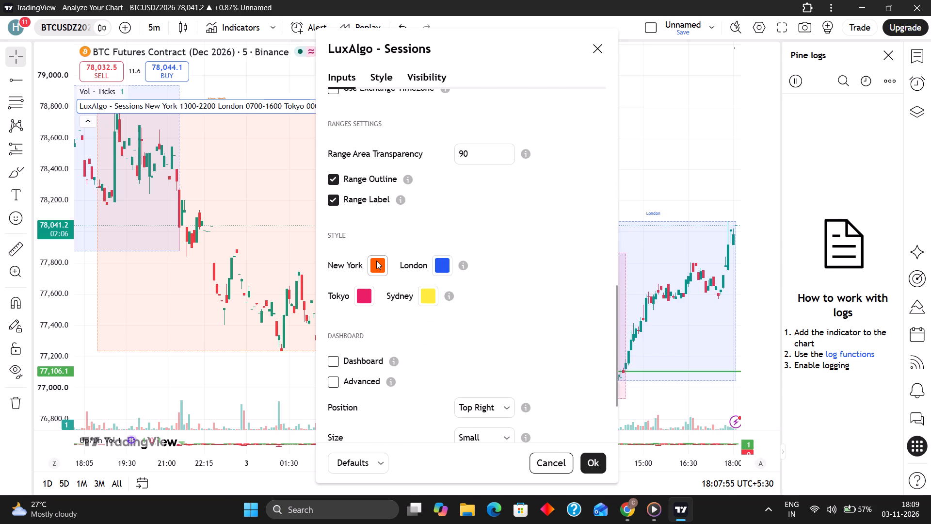
click(427, 300)
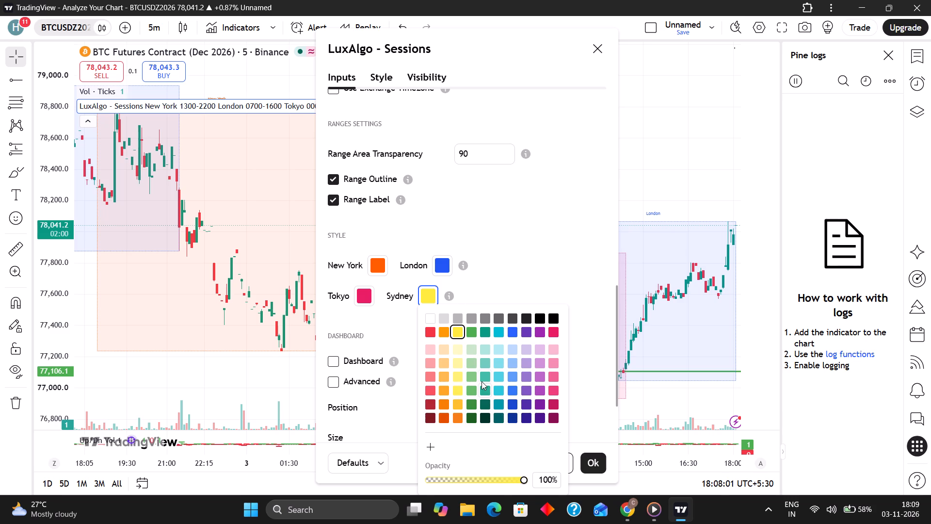
click(469, 388)
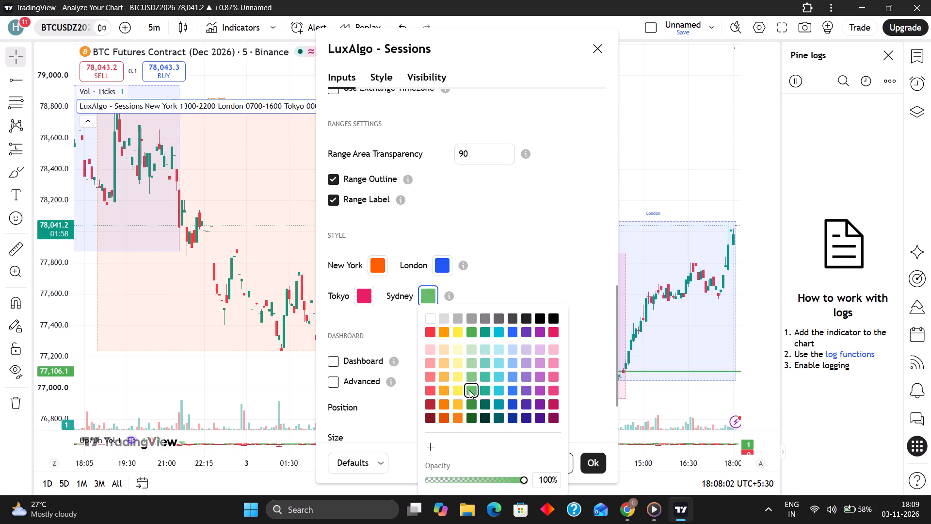
click(591, 462)
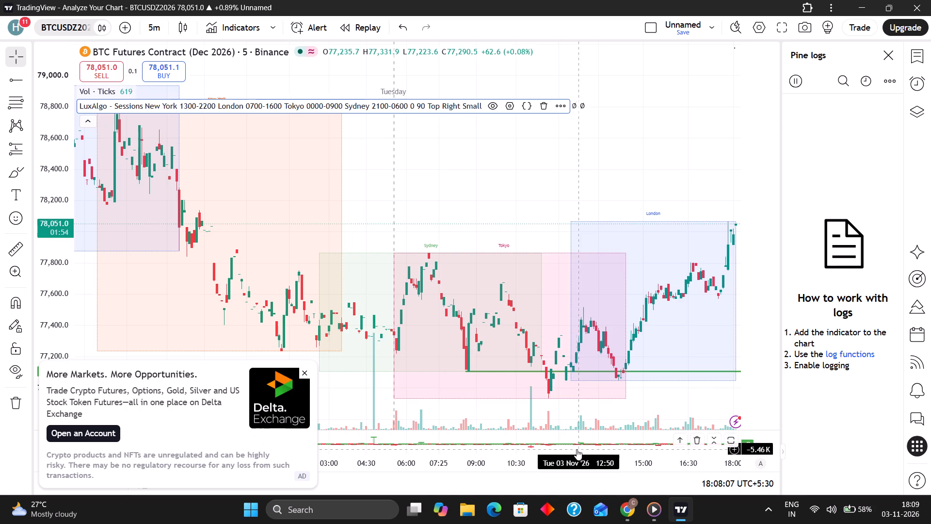
click(302, 376)
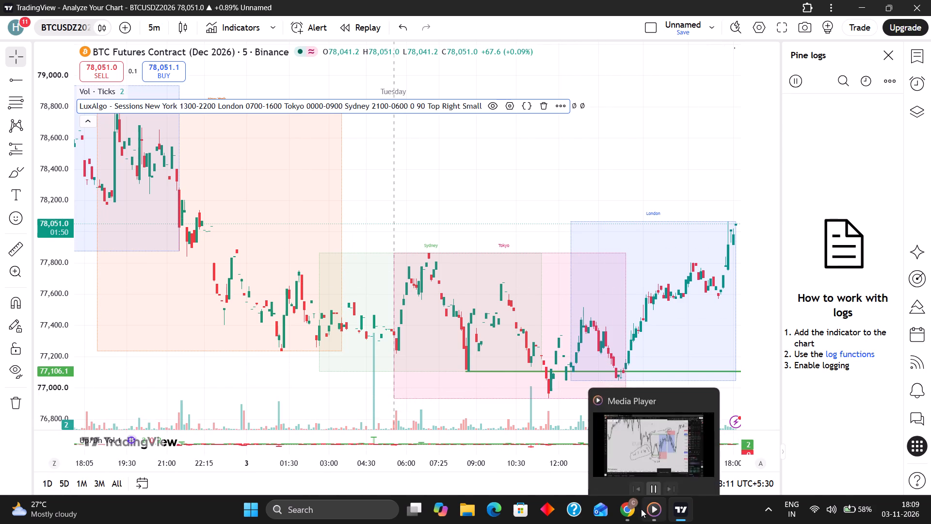
Return to the lesson in Media Player, skip ahead twice by 30 seconds and replay 10 seconds of the Tokyo–London explanation.
click(660, 516)
click(655, 521)
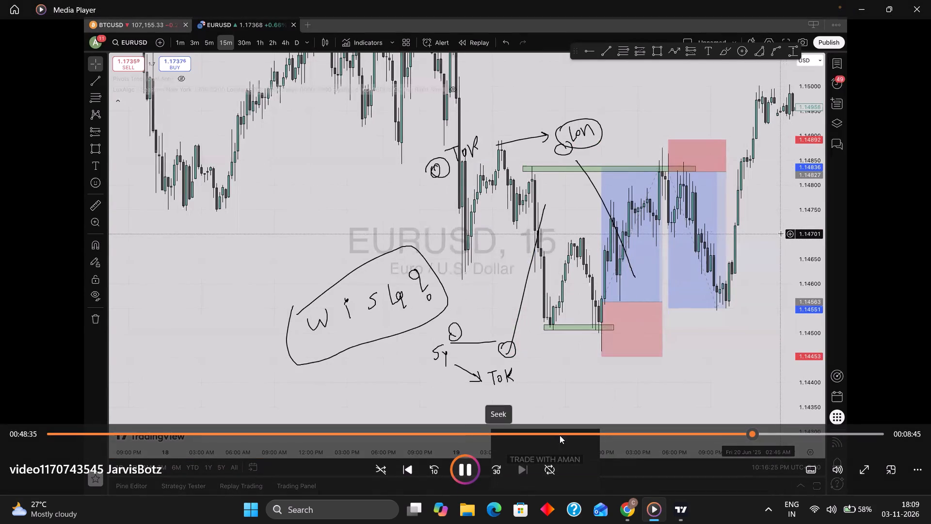
click(495, 470)
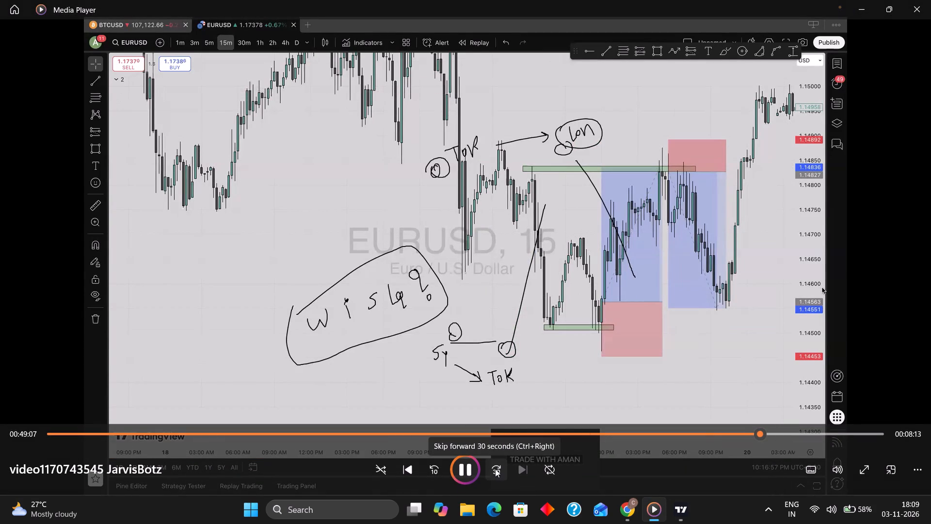
click(495, 464)
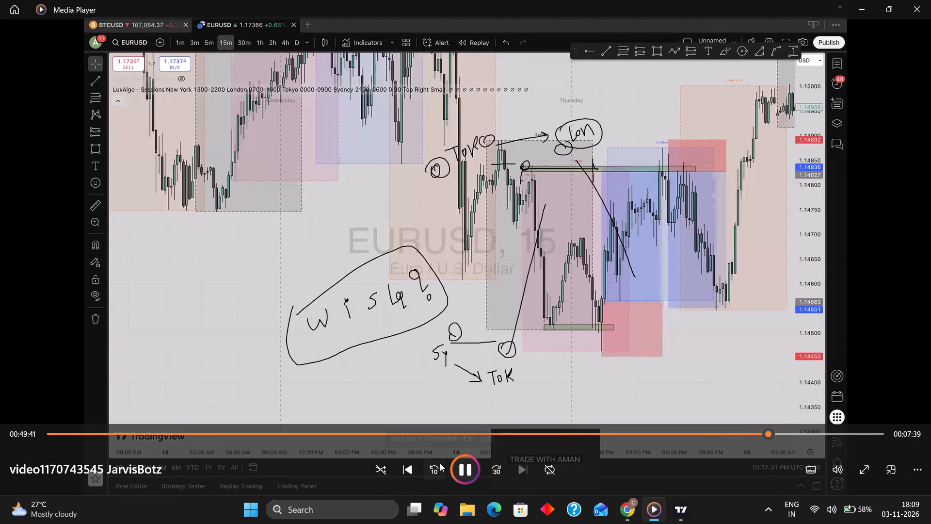
click(435, 467)
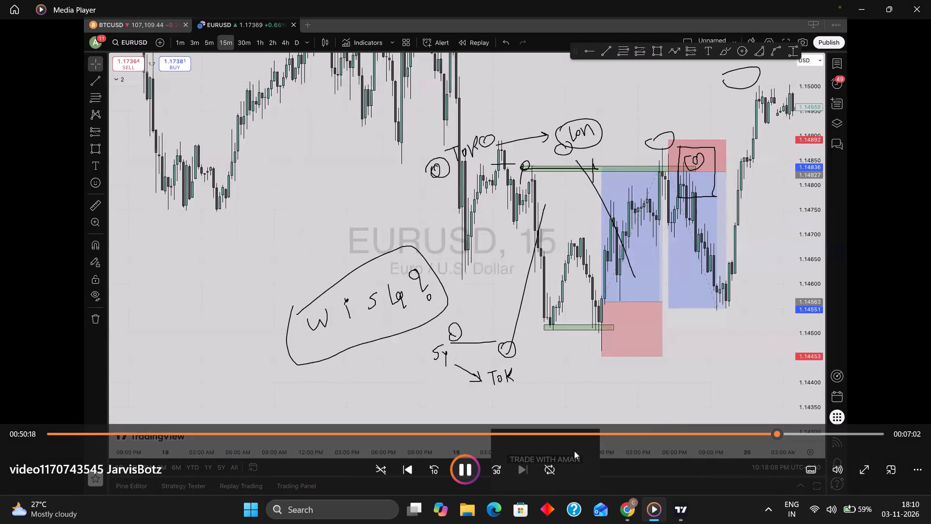
Skip the lesson ahead to the New York session part of the EURUSD example and replay its last 10 seconds.
click(497, 473)
click(497, 473)
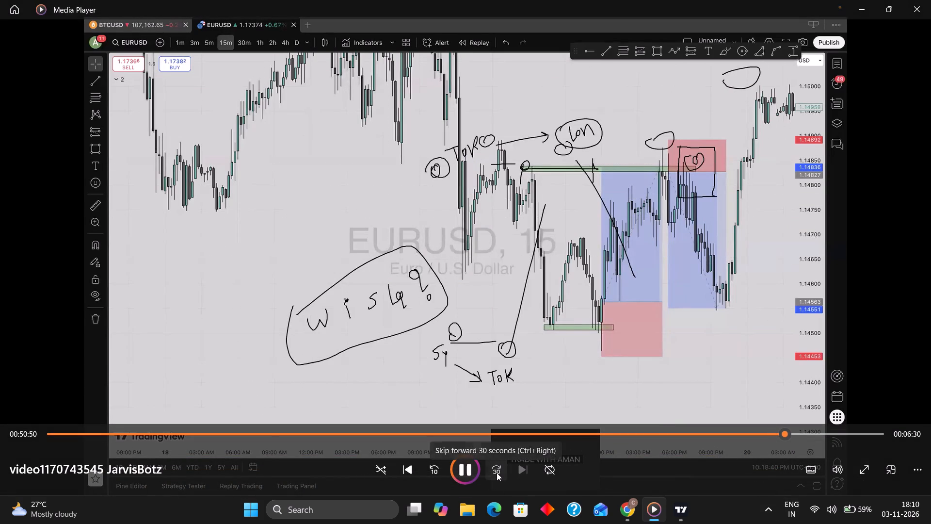
click(497, 473)
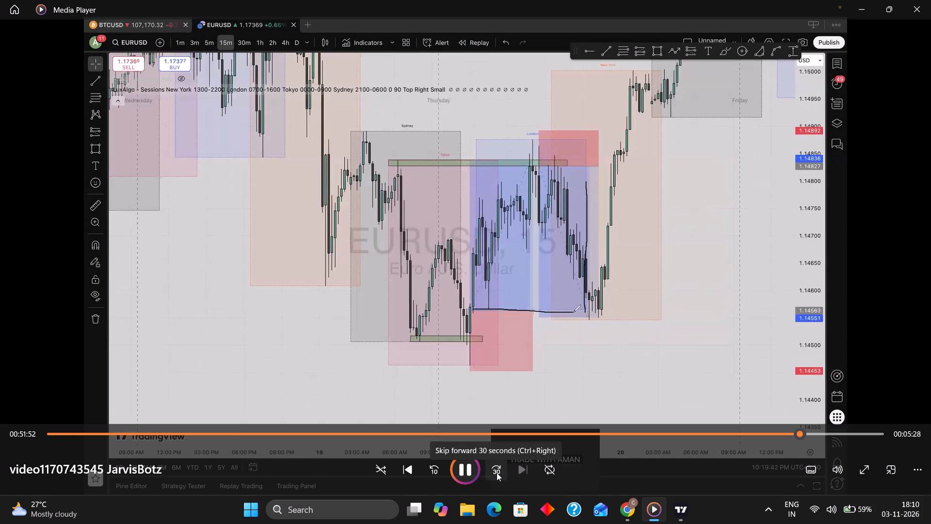
click(430, 473)
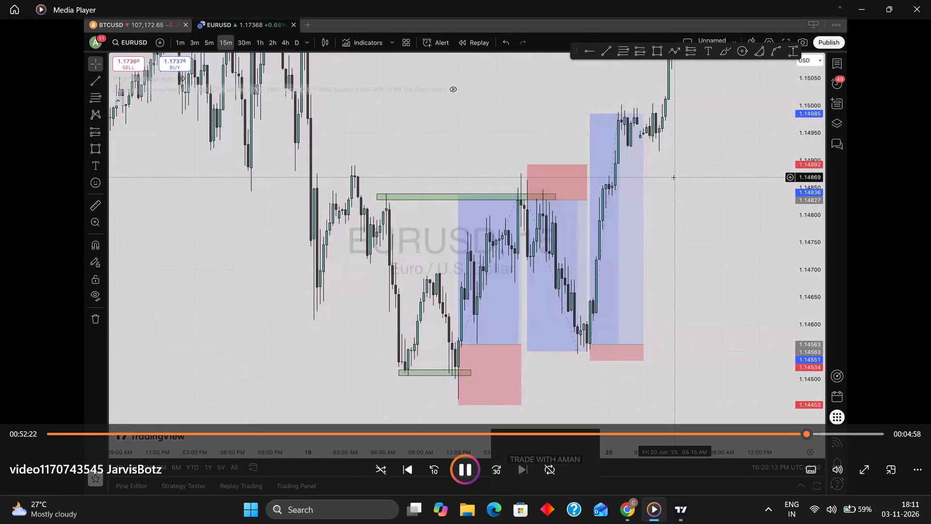
Skip through the lesson's closing remarks in 30-second jumps to about 56:18.
click(497, 475)
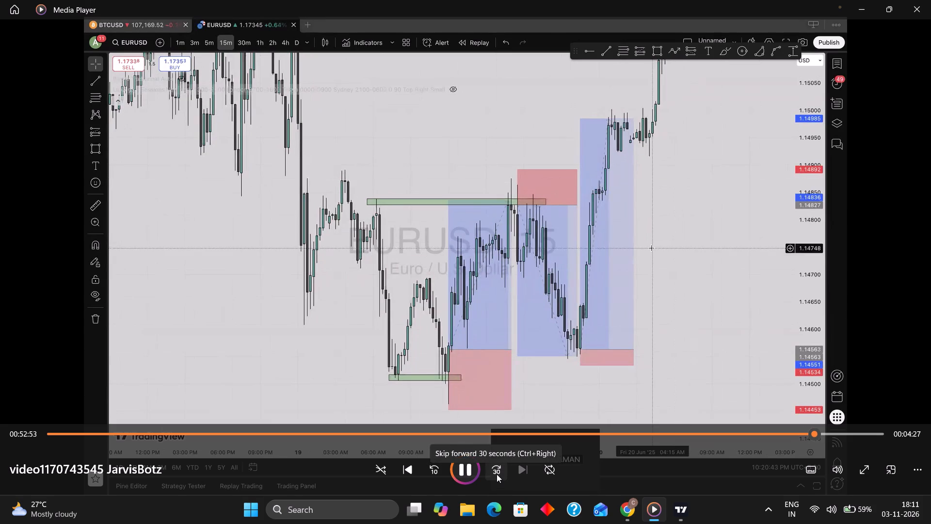
click(495, 466)
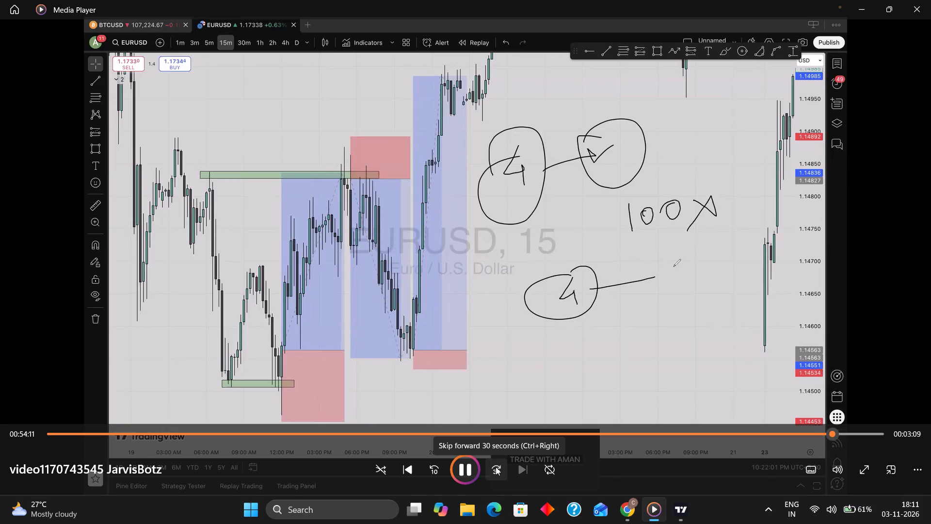
click(496, 467)
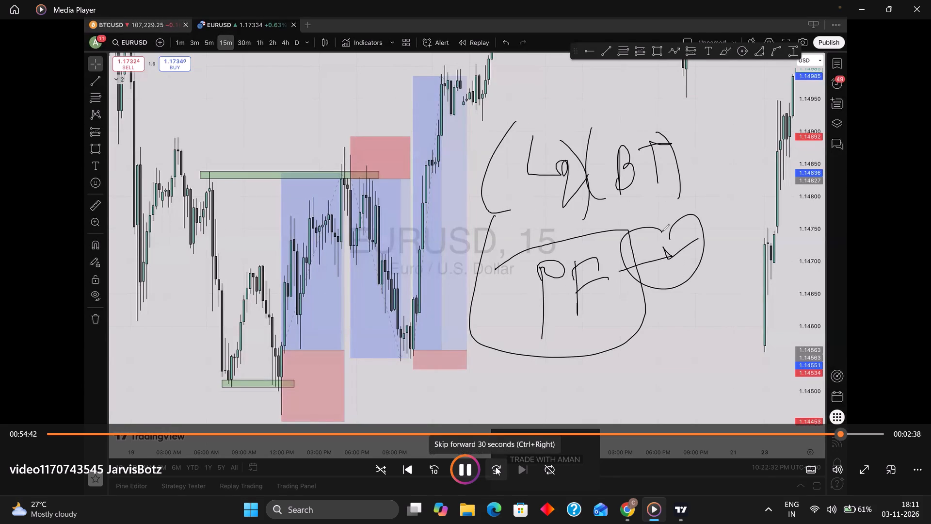
click(496, 467)
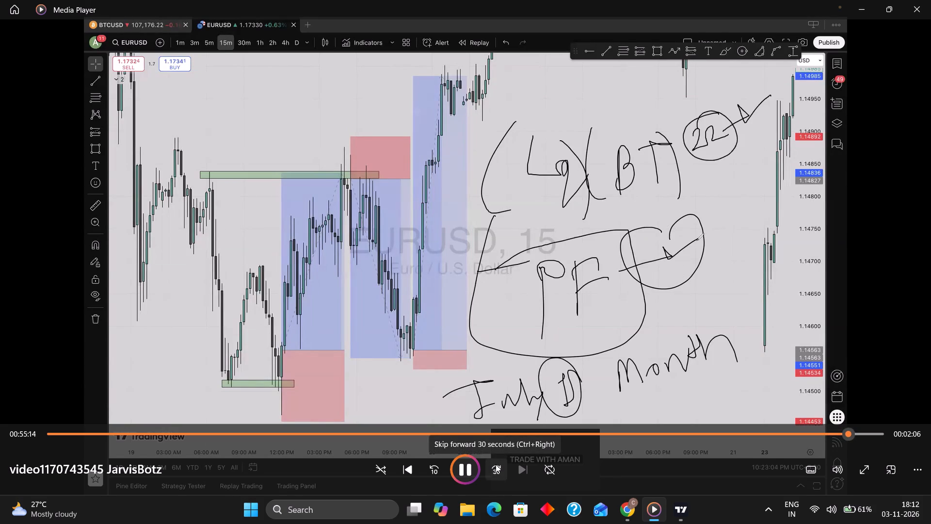
click(496, 464)
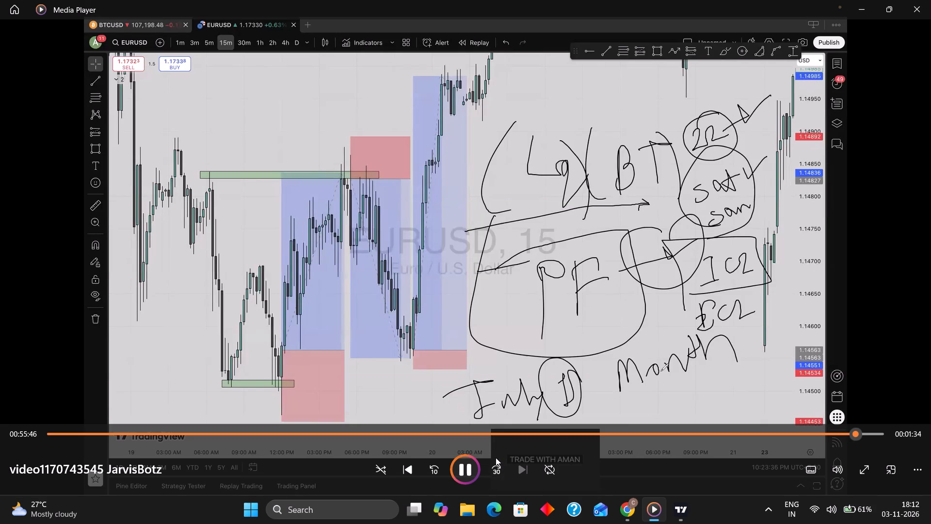
click(493, 466)
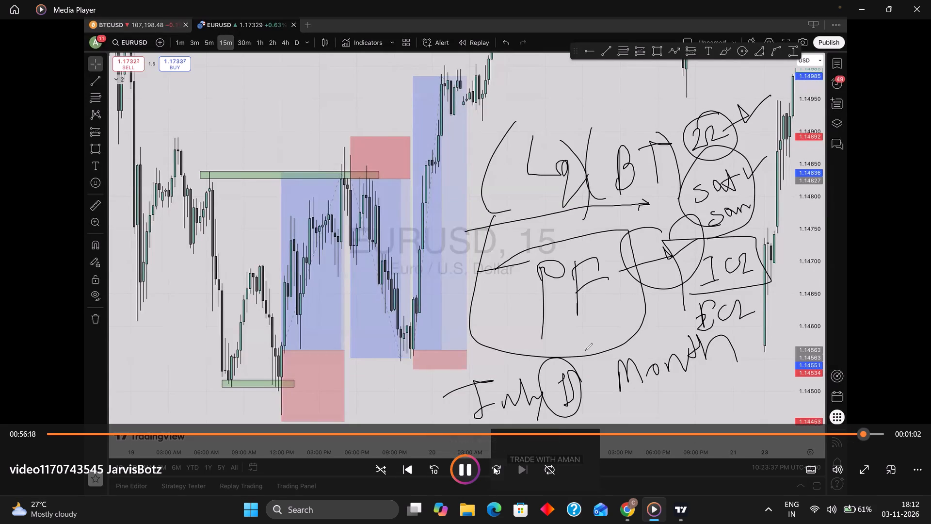
Rewind the lesson to about 25:13 and skim forward to the XAUUSD 15-minute session example at about 37 minutes.
click(418, 432)
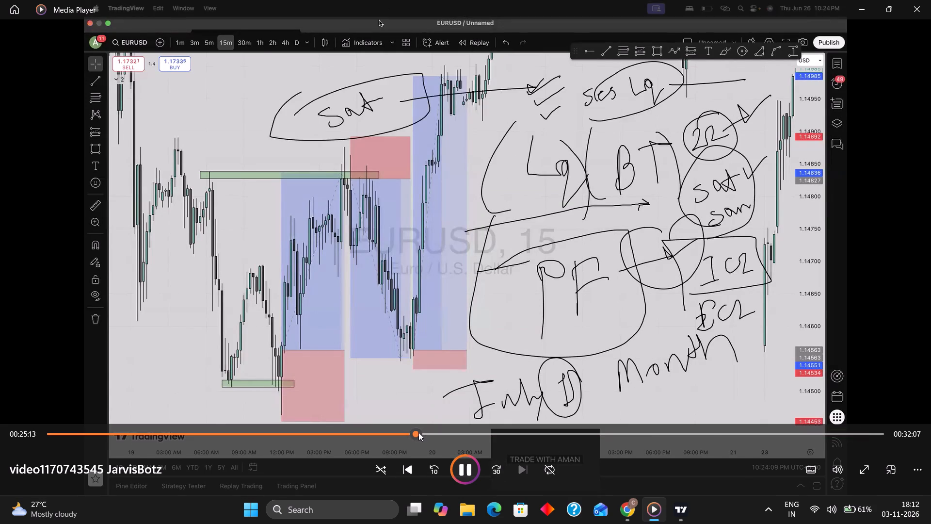
click(443, 436)
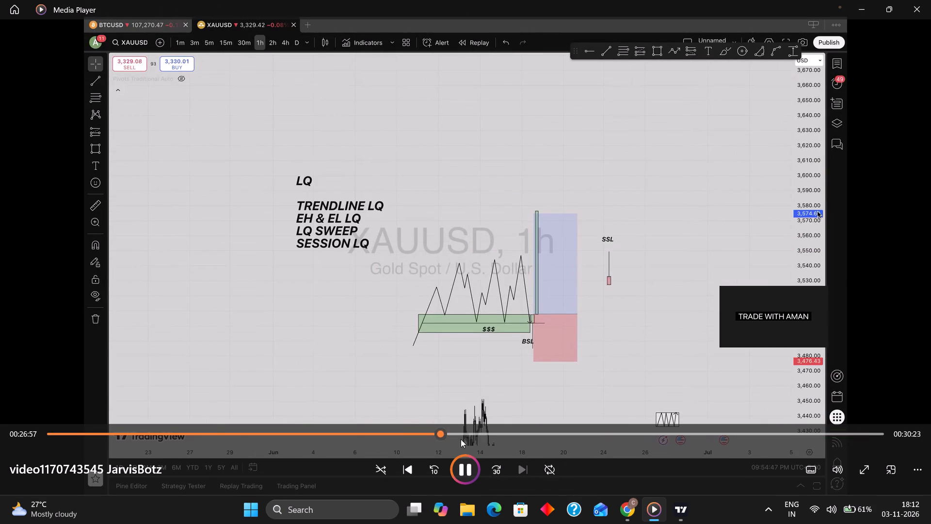
click(464, 431)
click(488, 433)
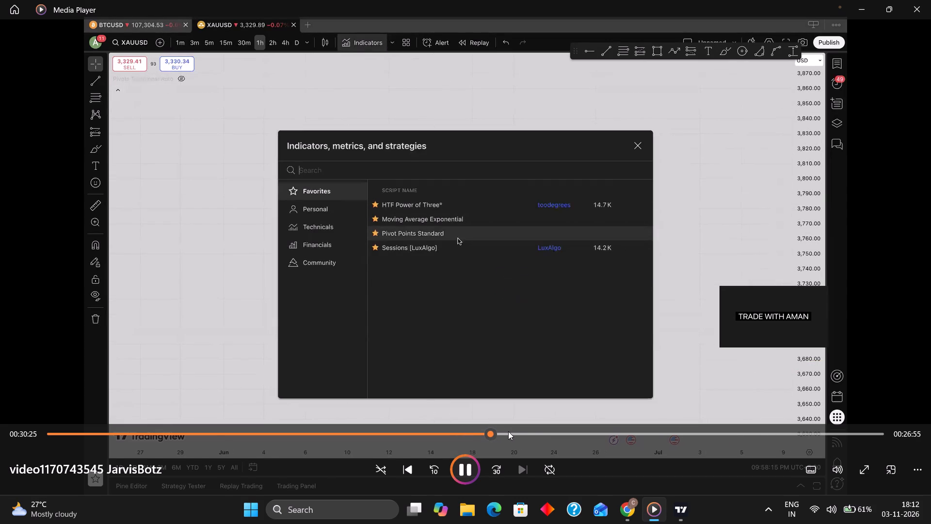
click(508, 431)
click(535, 429)
drag(550, 431, 548, 437)
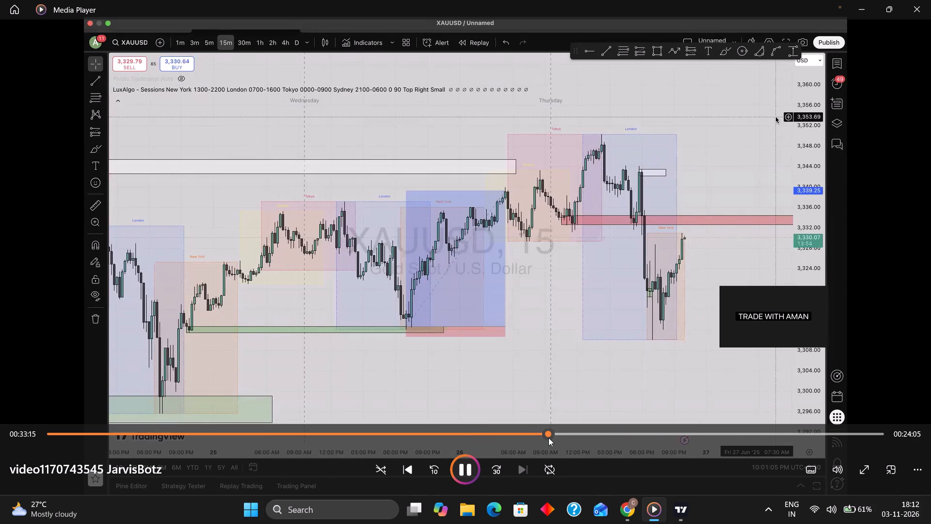
click(562, 432)
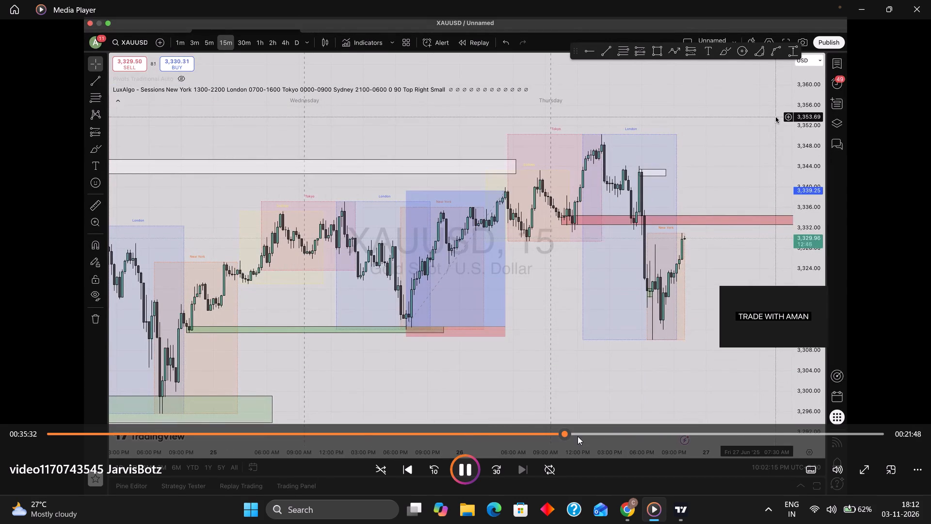
click(581, 437)
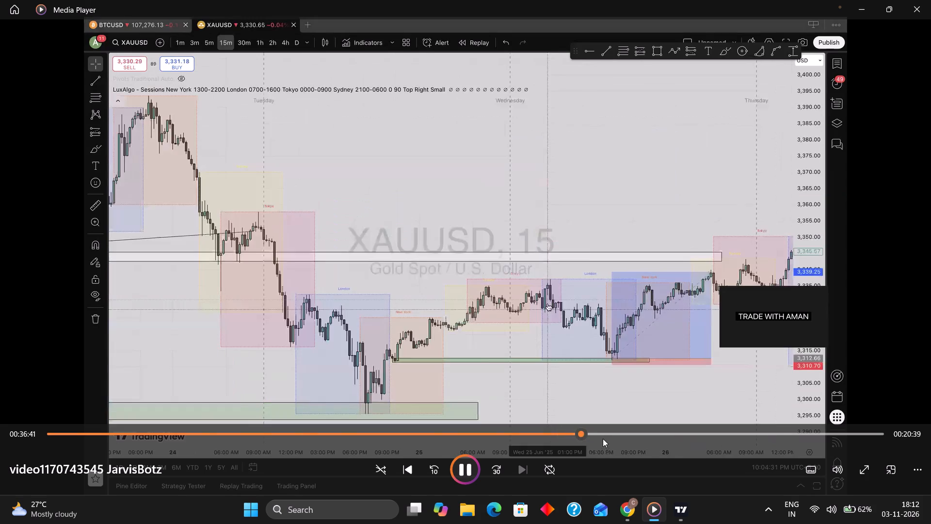
click(602, 439)
click(590, 431)
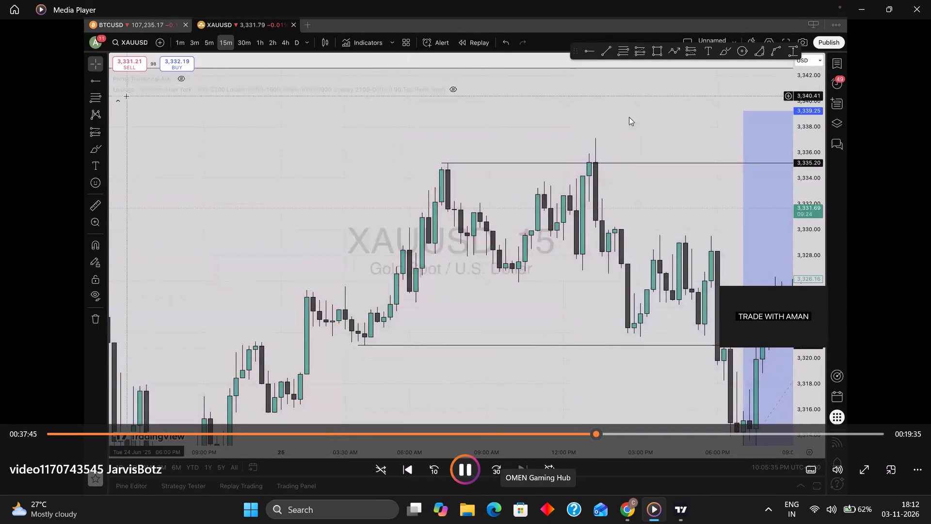
Pause the lesson video and switch back to the BTC futures chart in TradingView.
click(531, 228)
click(867, 0)
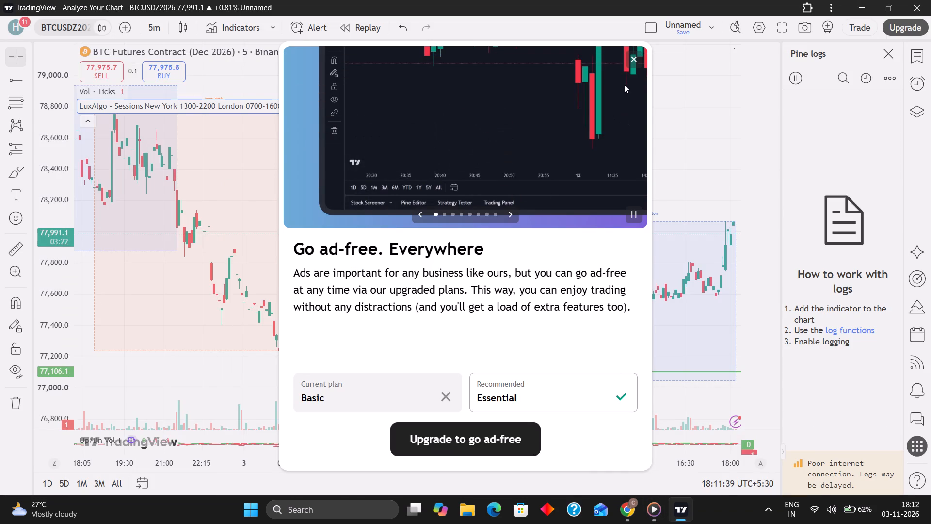
Dismiss the upgrade offer and mark the Sydney session high on 3 November with a horizontal ray at 77,874.1.
click(640, 53)
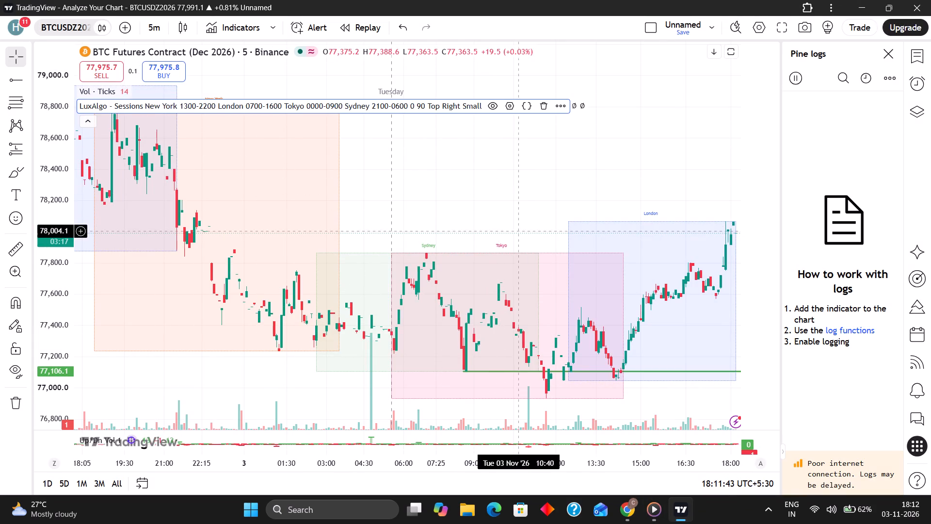
drag(358, 203, 560, 171)
scroll(557, 221, up, 3)
scroll(604, 201, up, 3)
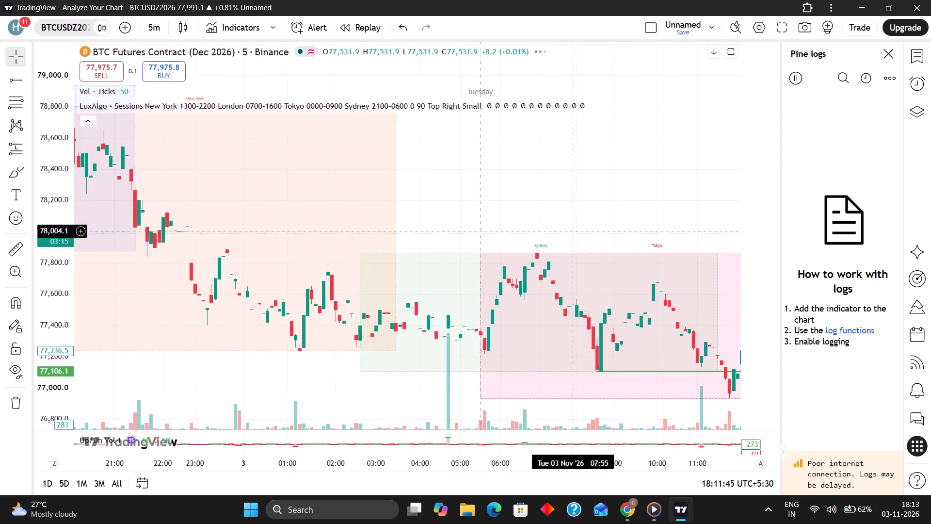
scroll(570, 209, up, 3)
scroll(368, 194, up, 2)
drag(291, 155, 589, 156)
scroll(480, 246, up, 1)
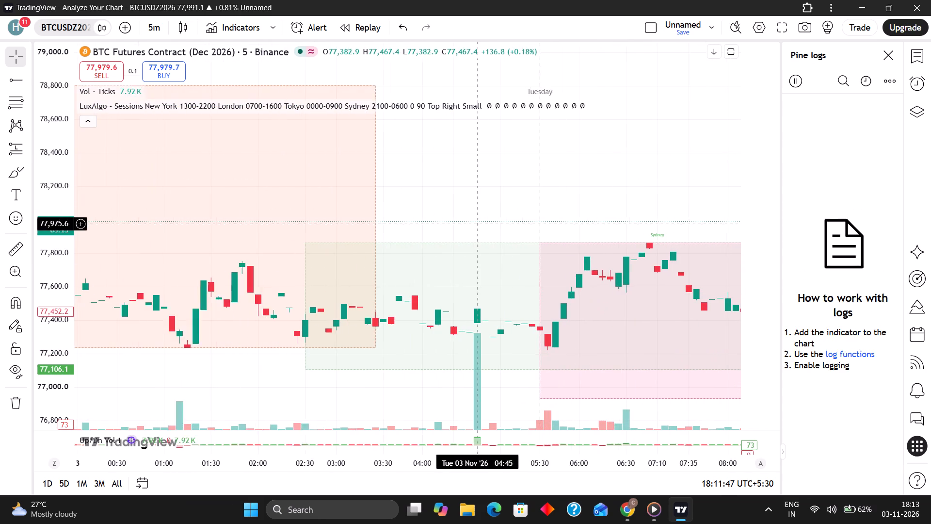
scroll(477, 212, up, 2)
scroll(593, 216, down, 6)
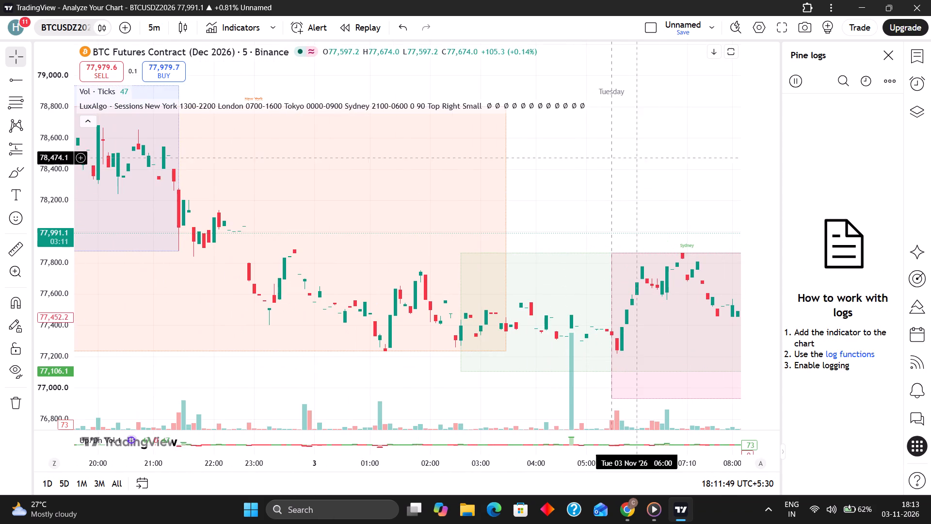
right_drag(532, 196, 520, 216)
click(573, 182)
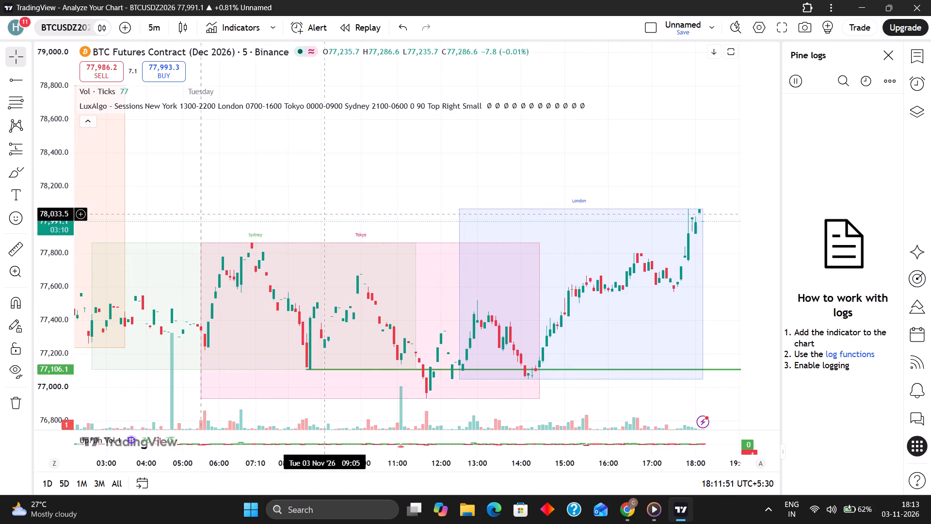
drag(276, 180, 404, 176)
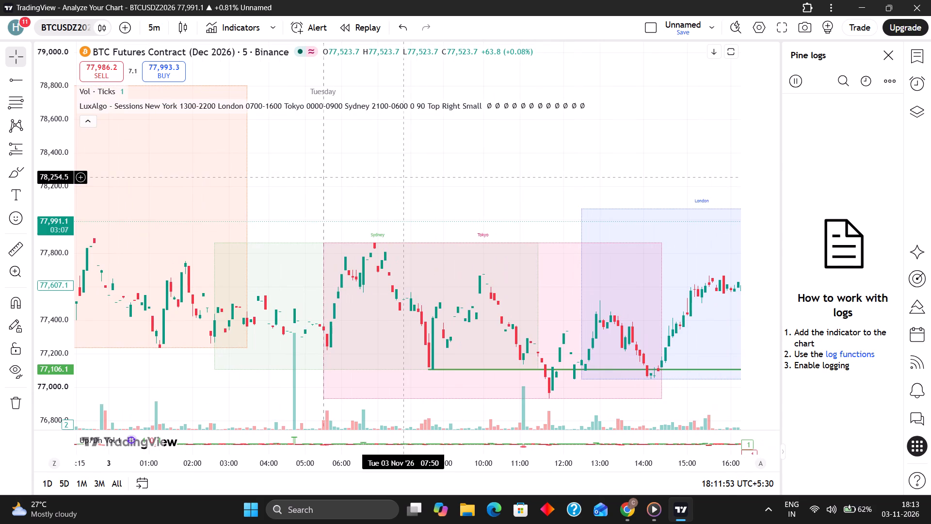
drag(404, 176, 404, 173)
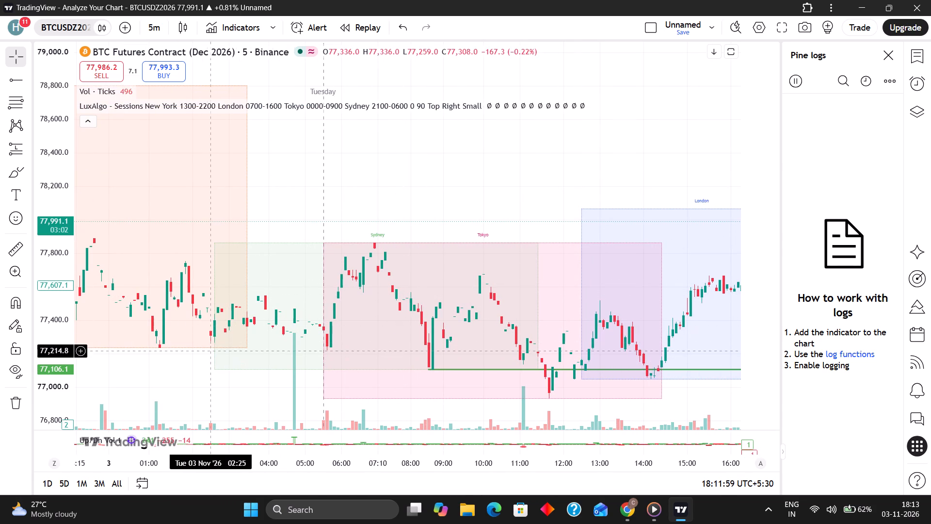
click(11, 84)
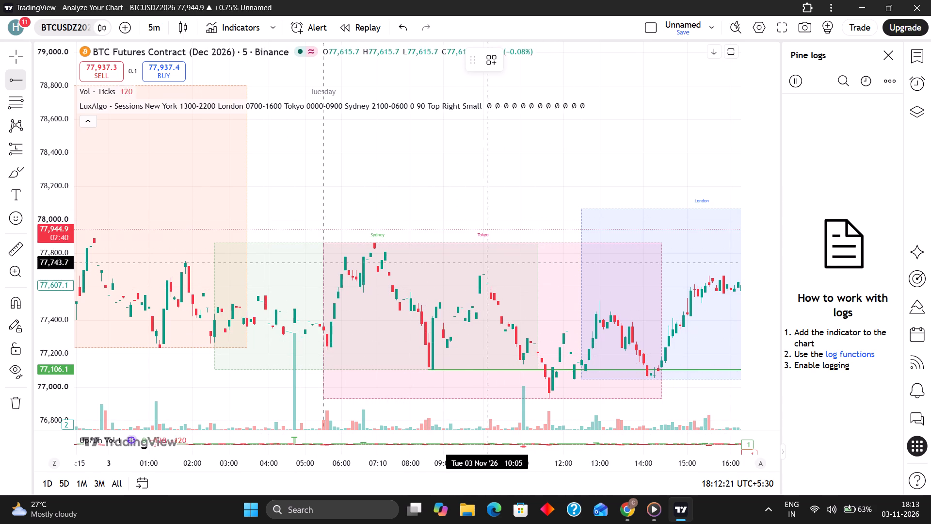
click(354, 240)
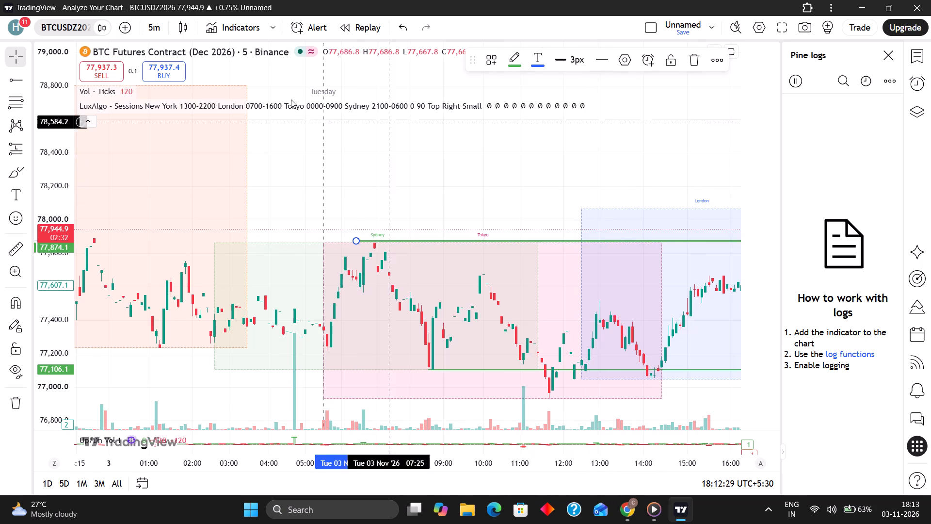
Draw a vertical trendline at the Sydney session close, 11:25 on 3 November, from 77,874.1 down to about 77,124.
click(29, 80)
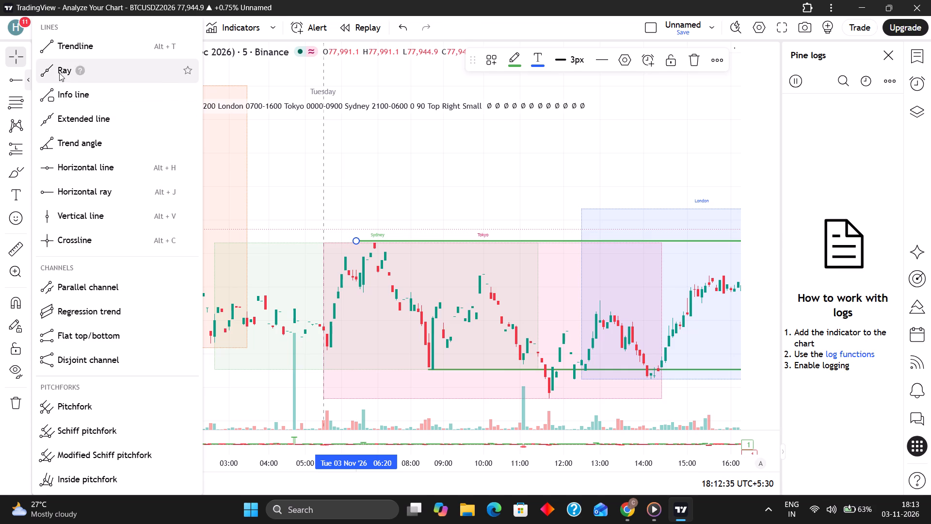
click(67, 46)
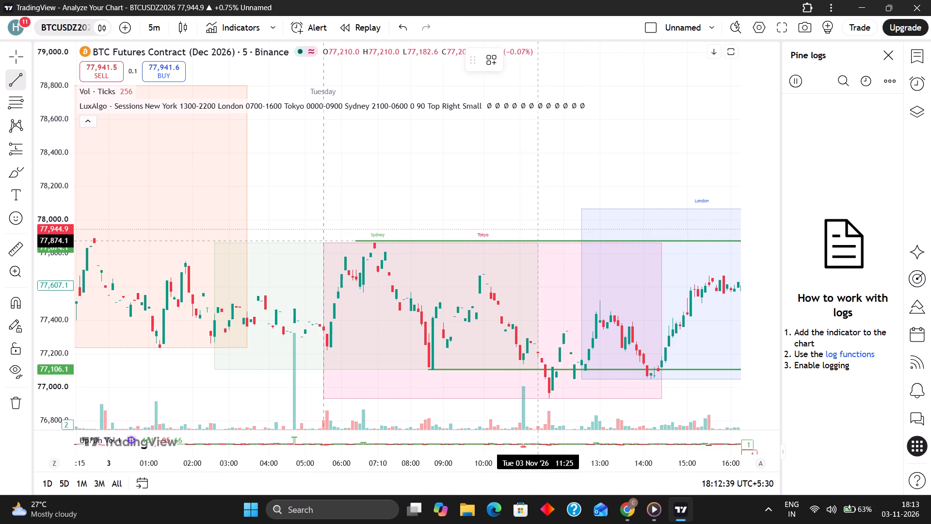
click(538, 240)
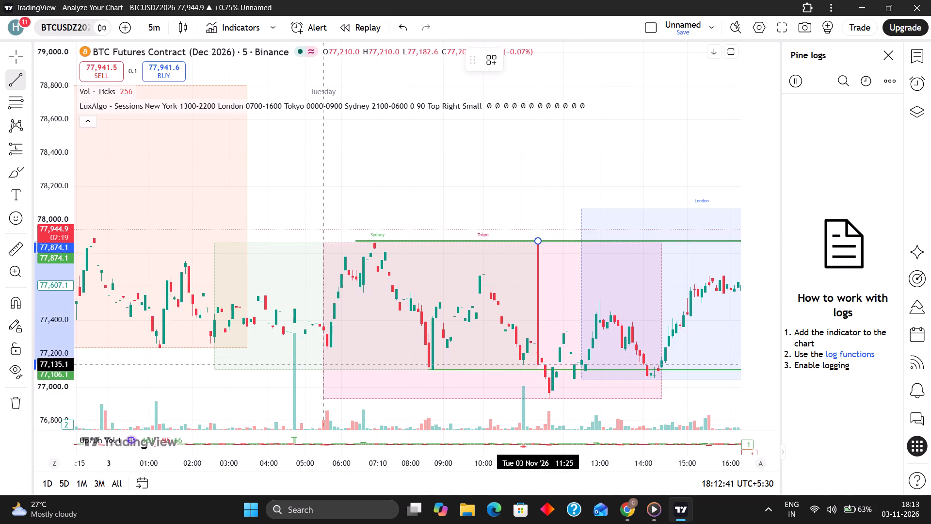
click(538, 366)
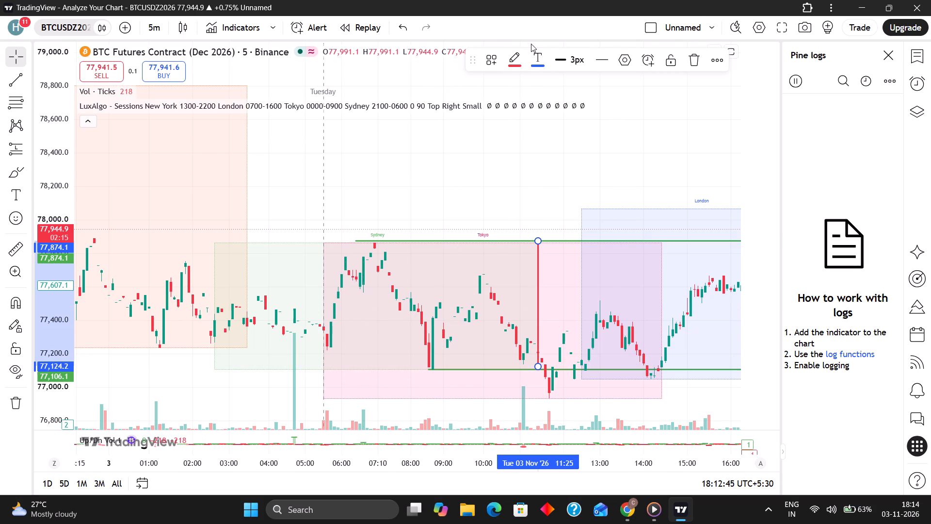
click(602, 172)
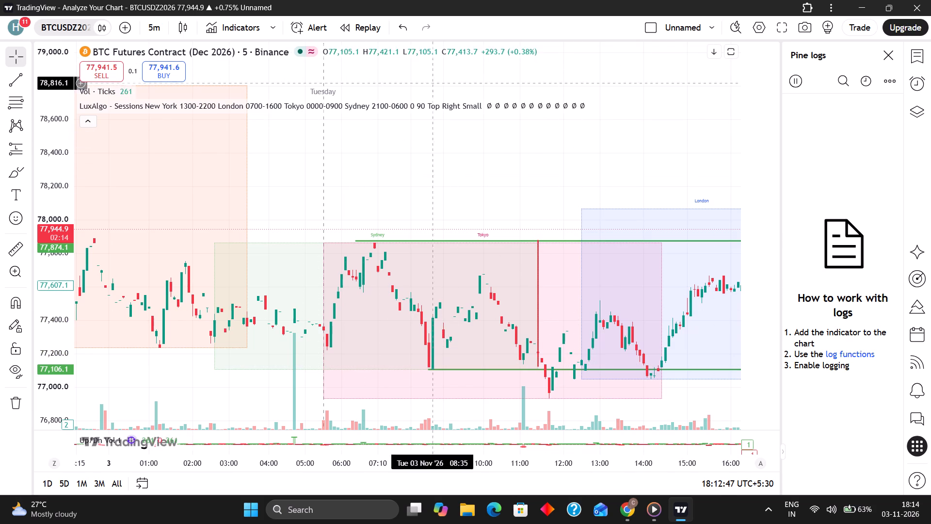
Examine the price action around the marked Sydney range with the LuxAlgo Sessions indicator temporarily hidden.
click(491, 106)
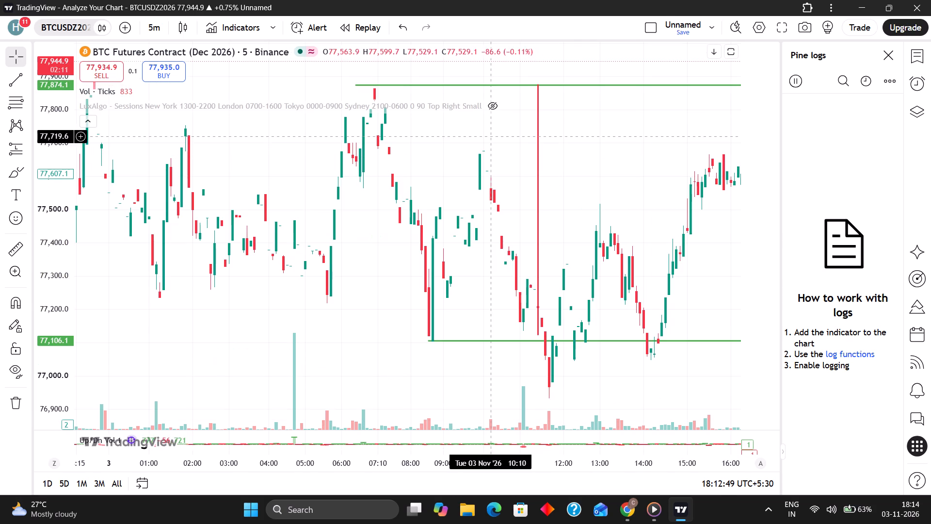
drag(620, 377, 546, 355)
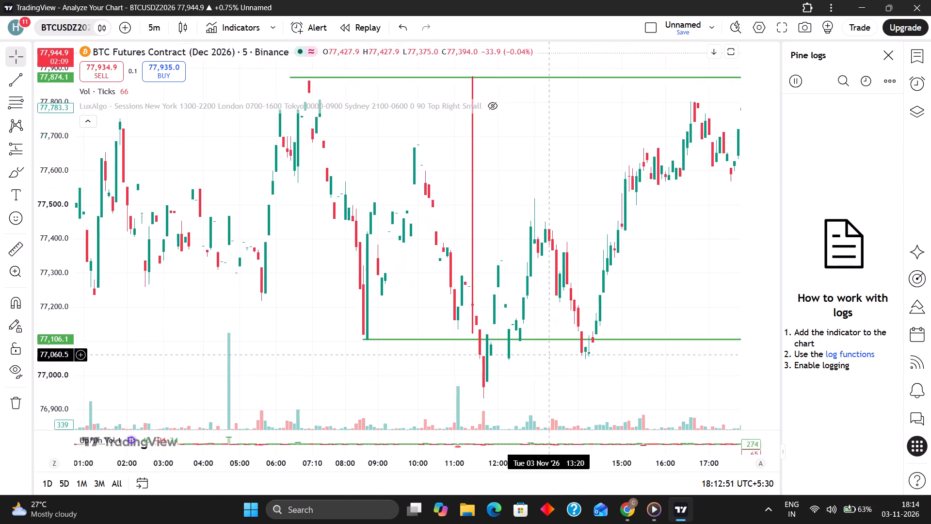
drag(546, 355, 348, 354)
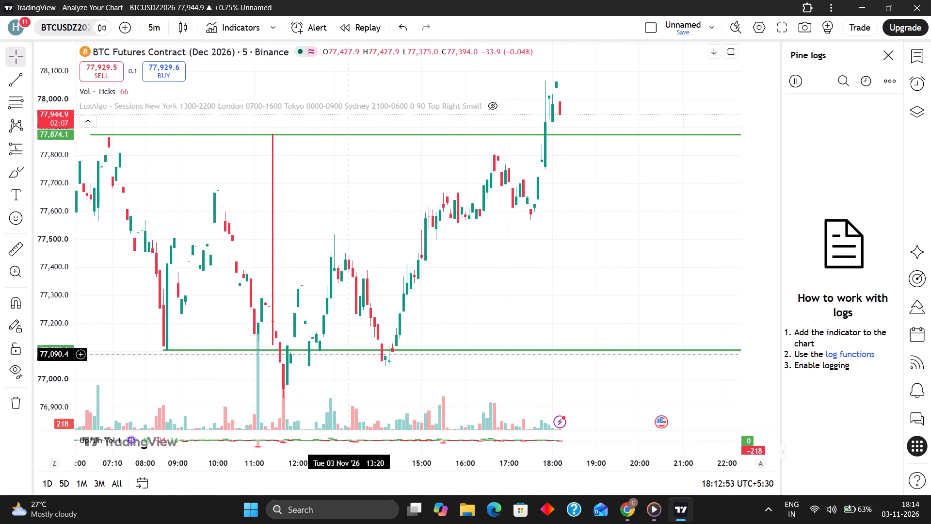
drag(348, 354, 346, 355)
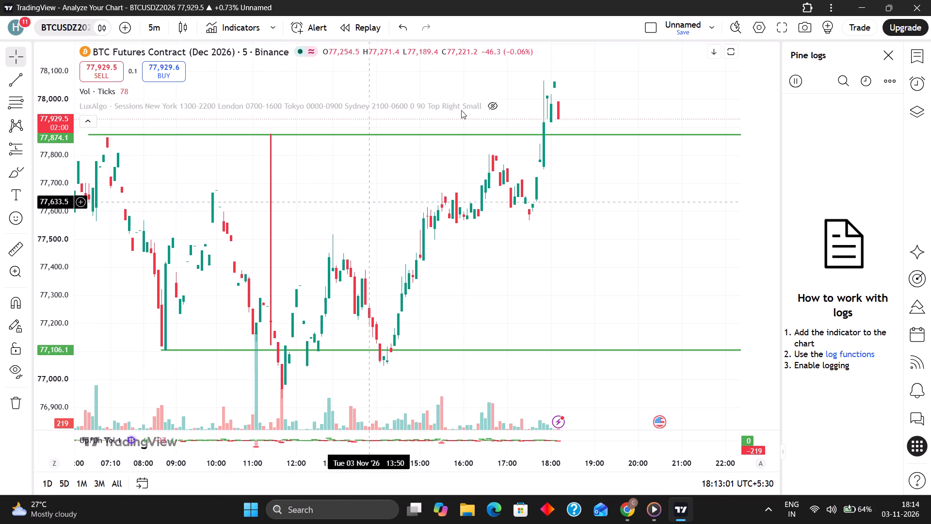
drag(625, 220, 554, 269)
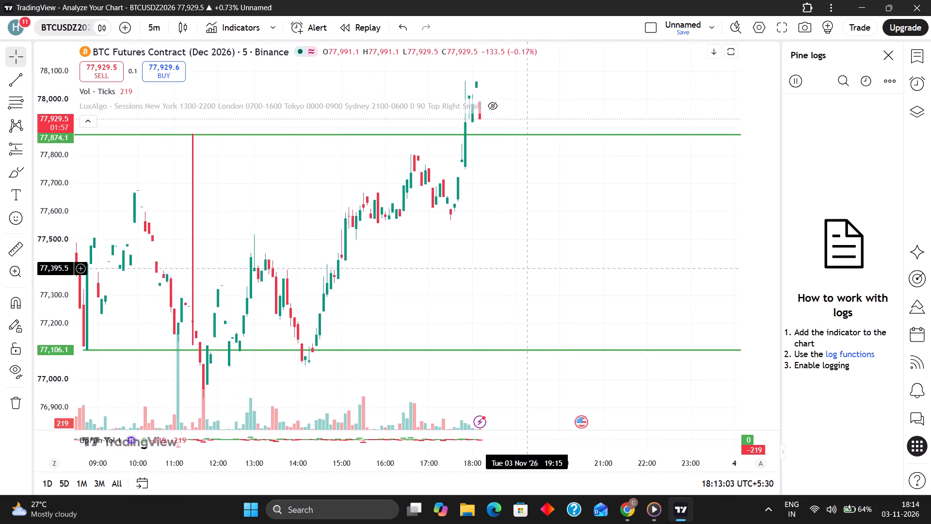
drag(554, 269, 469, 266)
scroll(561, 266, down, 2)
scroll(514, 263, down, 2)
scroll(388, 252, down, 2)
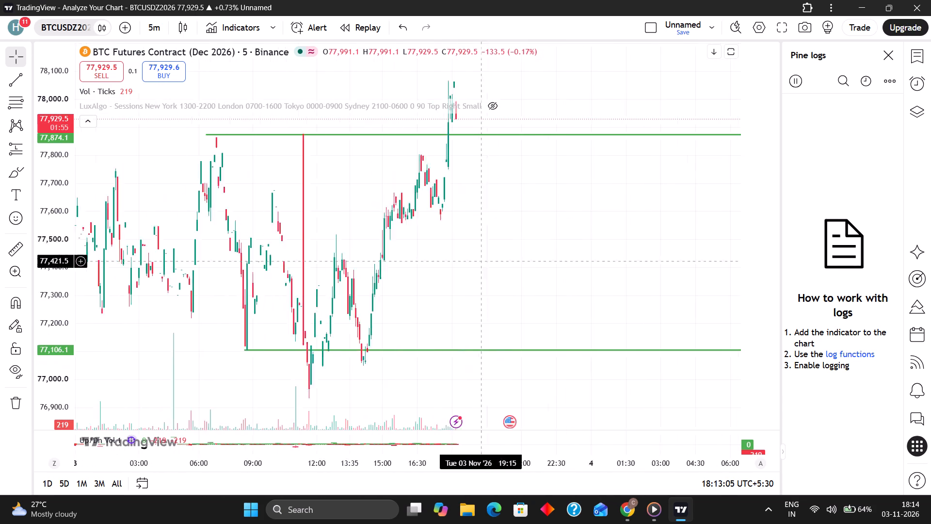
drag(469, 266, 366, 301)
scroll(593, 262, down, 1)
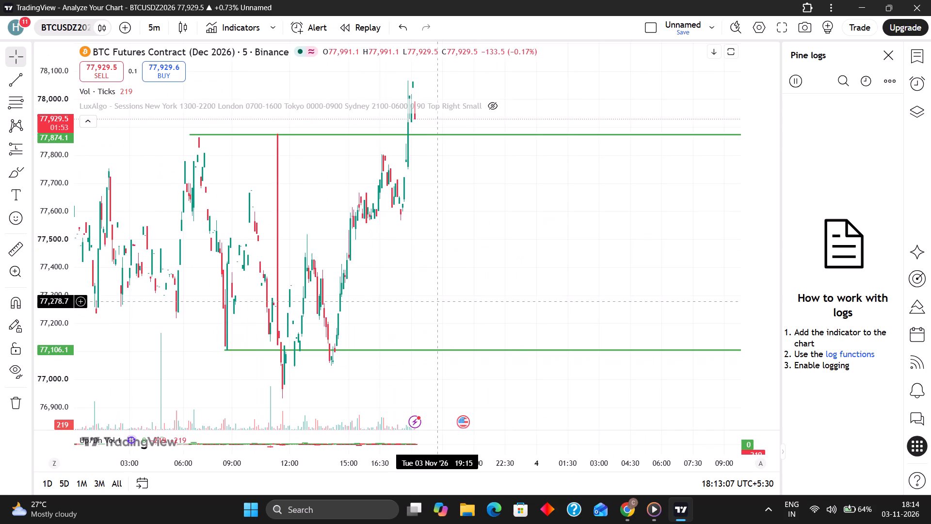
drag(366, 301, 519, 315)
scroll(385, 263, down, 7)
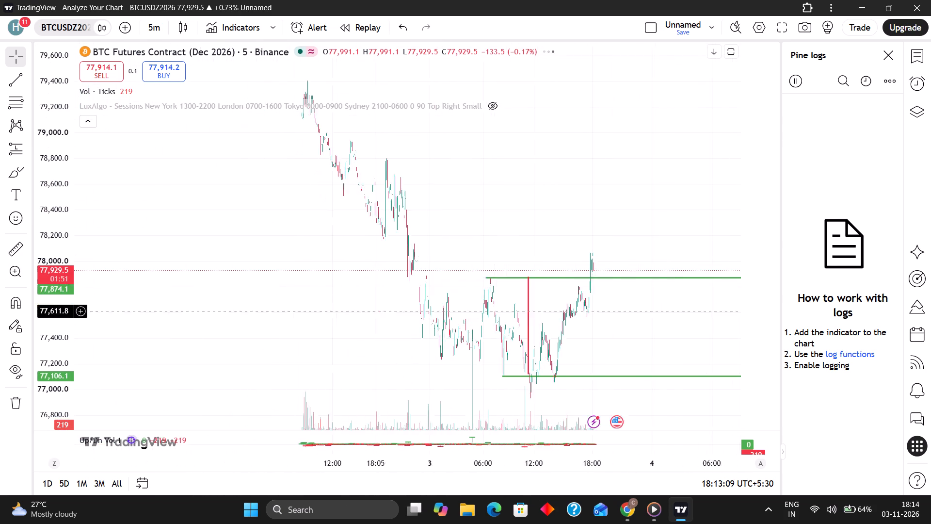
drag(519, 315, 712, 303)
drag(287, 302, 486, 324)
click(490, 108)
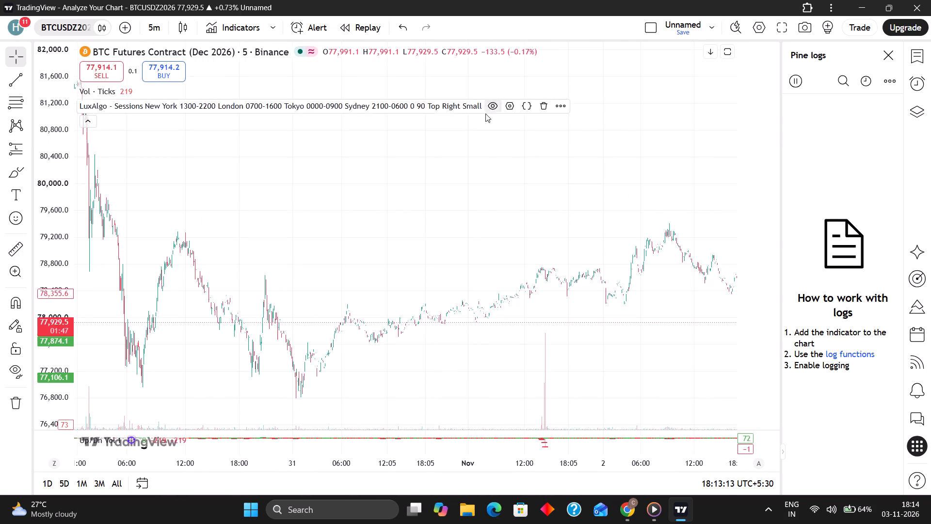
Mark the Sydney session low on Friday 30 October with a horizontal ray at 76,945.9, starting at 07:35.
drag(363, 239, 504, 232)
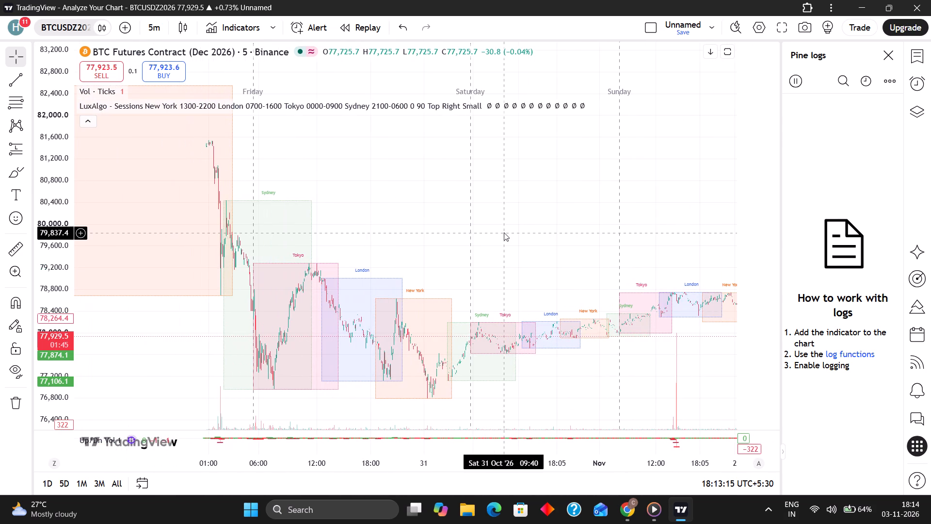
drag(504, 232, 636, 237)
scroll(435, 234, up, 5)
drag(374, 205, 661, 213)
scroll(528, 247, up, 2)
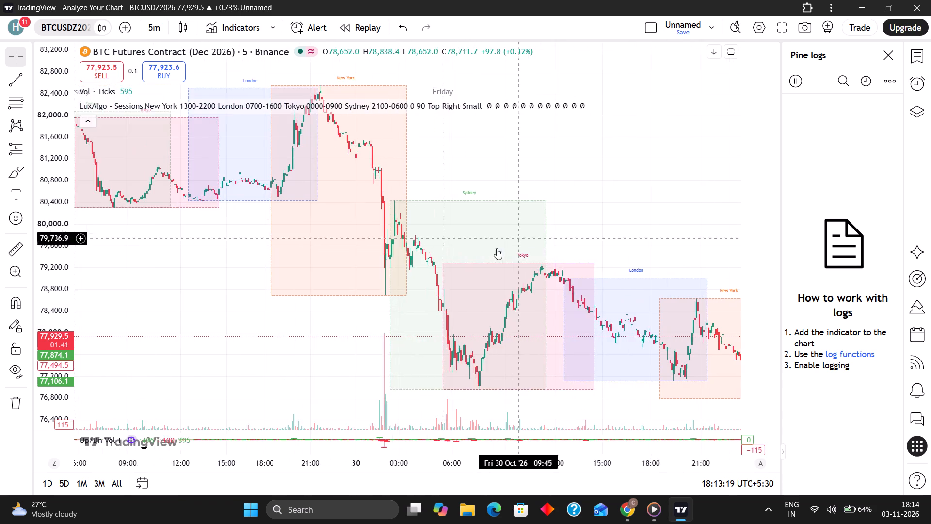
scroll(497, 248, up, 6)
drag(375, 172, 644, 208)
scroll(570, 214, up, 1)
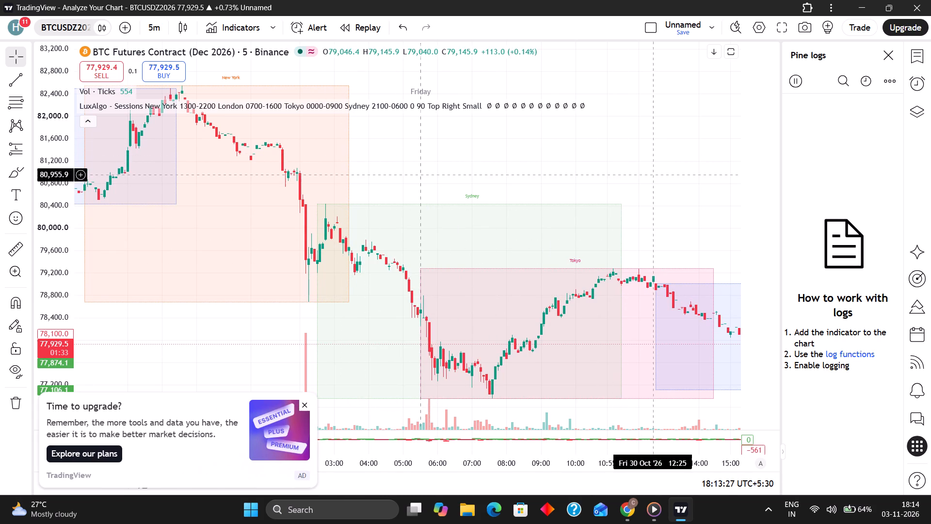
click(308, 409)
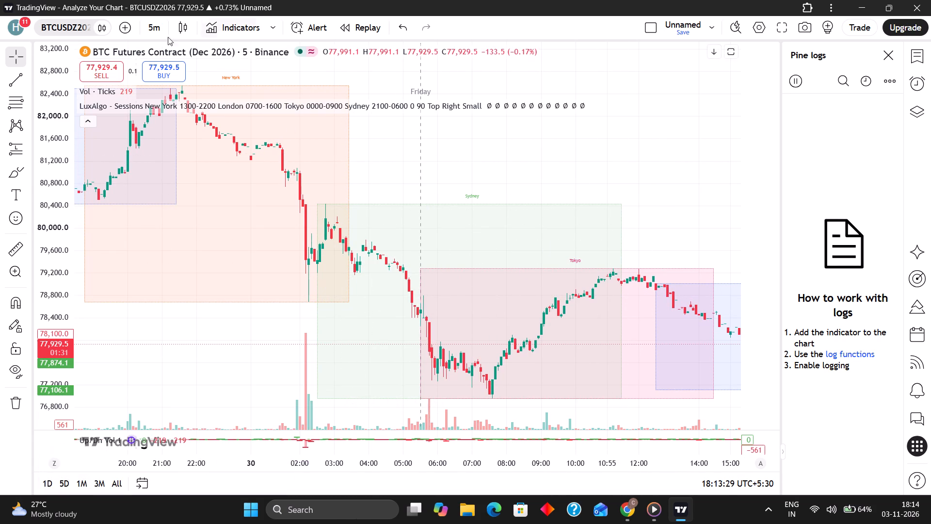
click(27, 80)
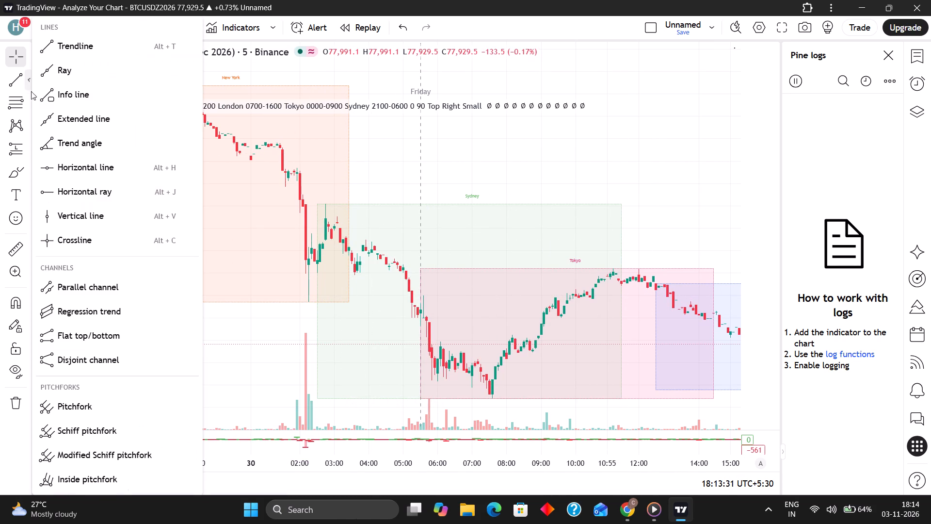
click(74, 184)
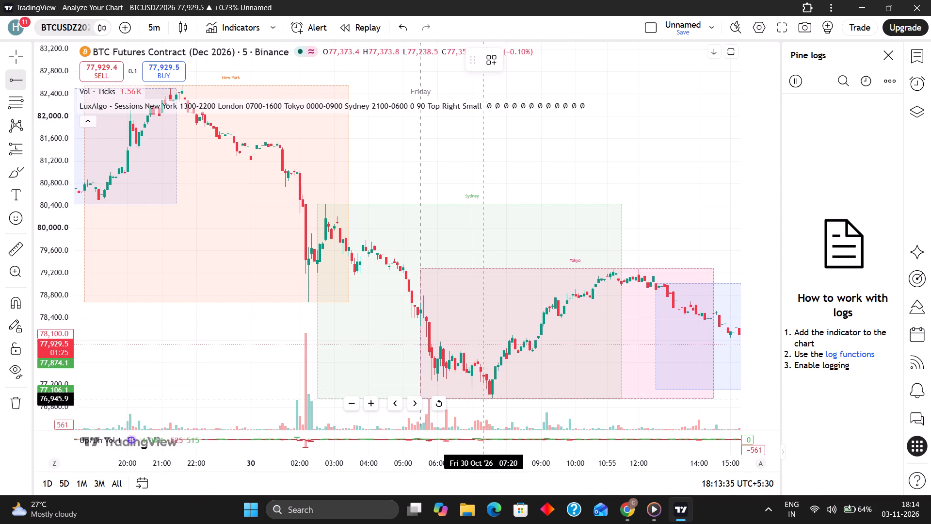
click(492, 399)
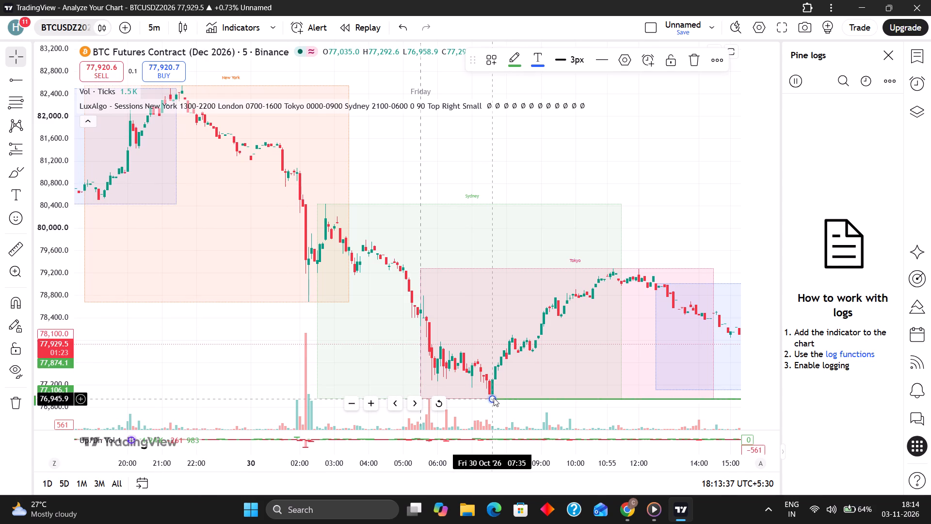
Mark the Sydney session high on 30 October with a horizontal ray at 80,435.6, starting at 02:45.
click(18, 83)
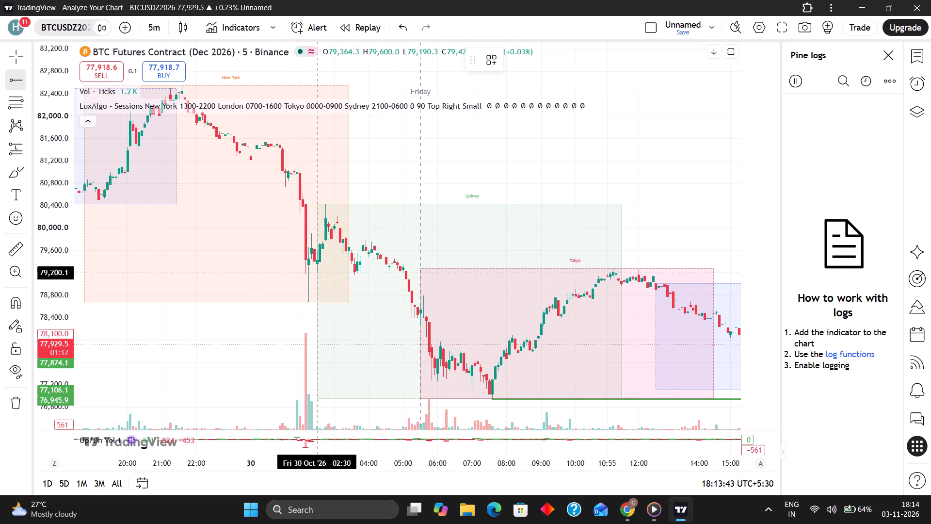
click(326, 203)
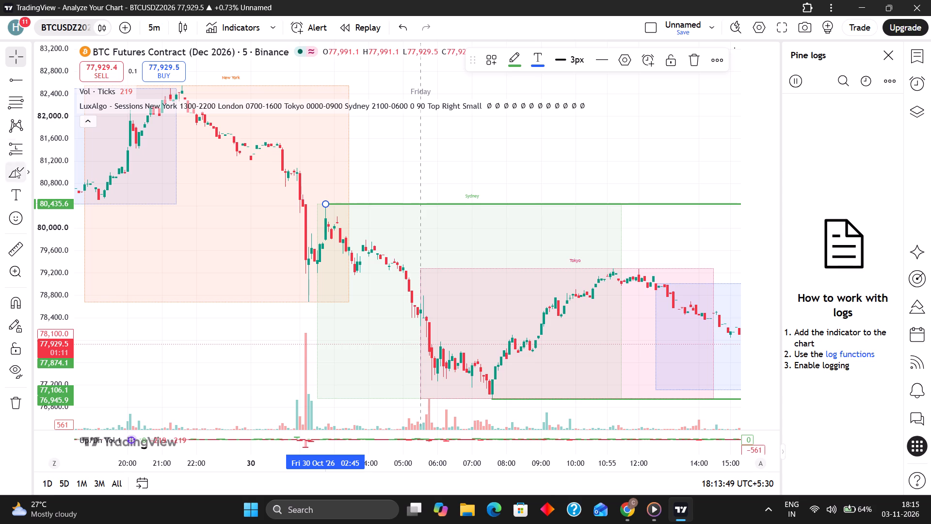
Draw a vertical trendline at the Sydney session close, 11:25 on 30 October, from 80,424.8 down to 76,924.2.
click(34, 82)
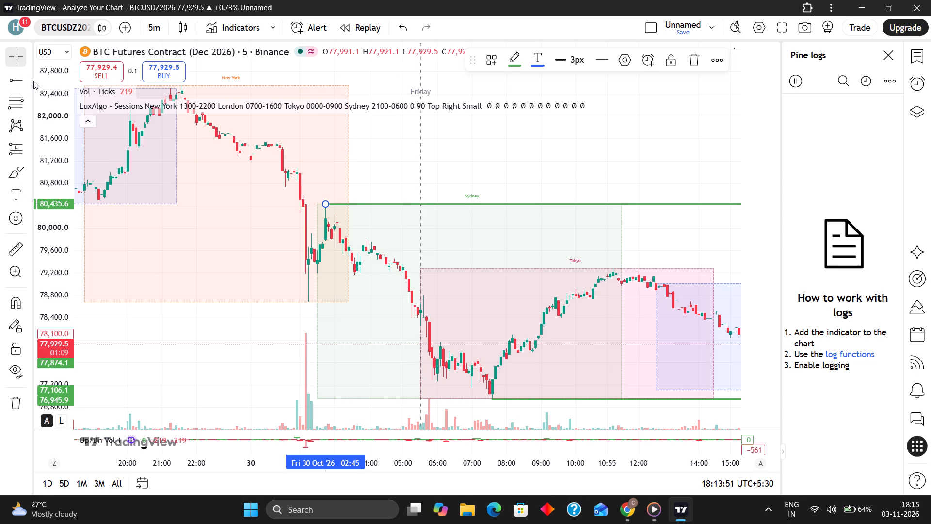
click(27, 80)
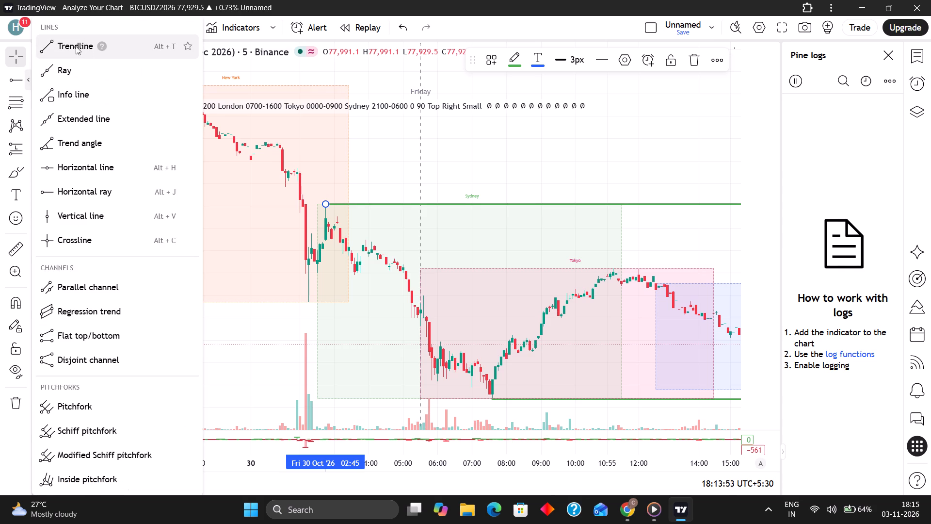
click(76, 46)
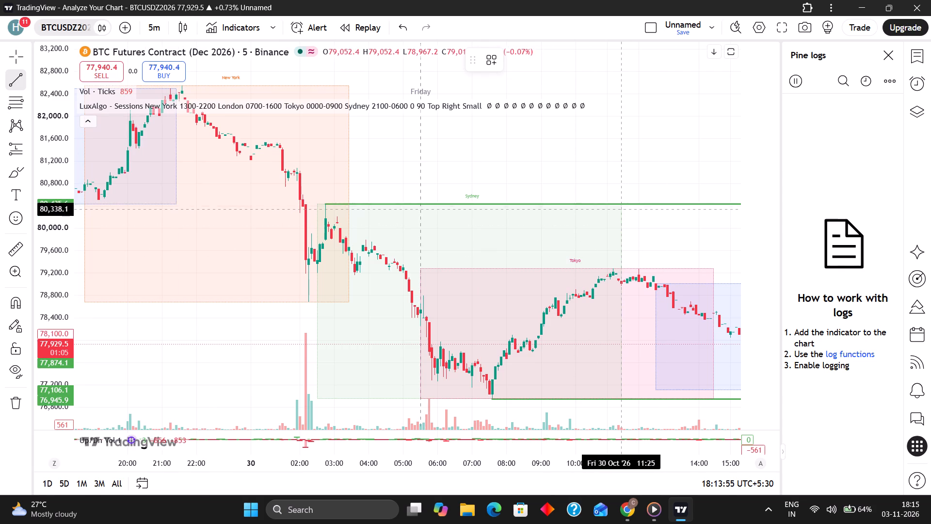
click(621, 204)
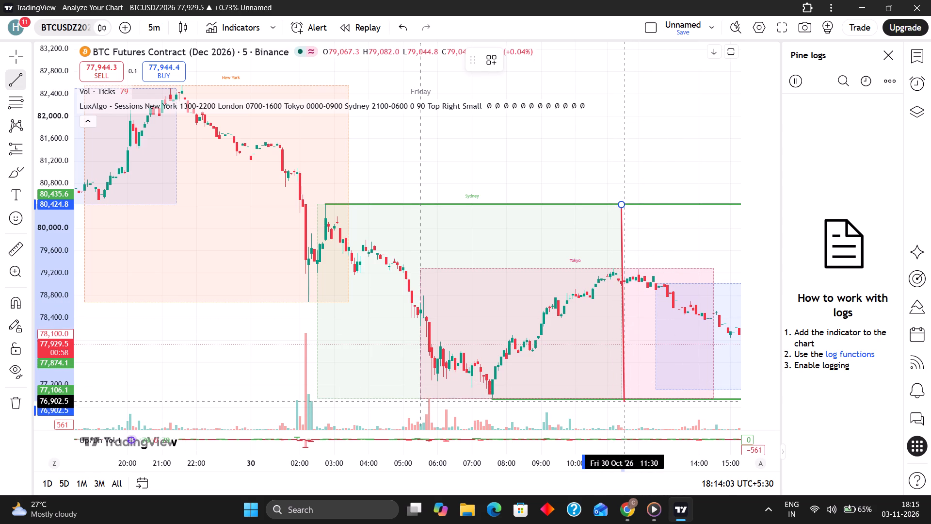
click(622, 400)
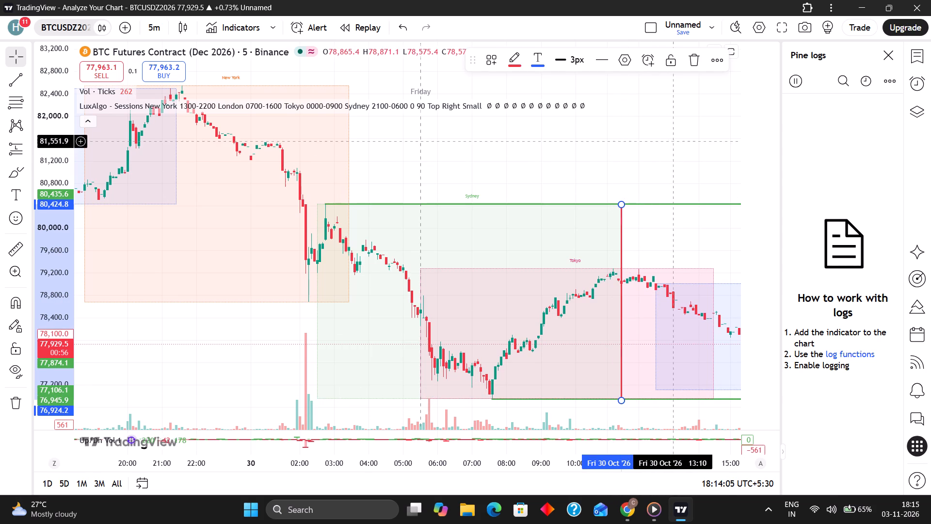
click(674, 135)
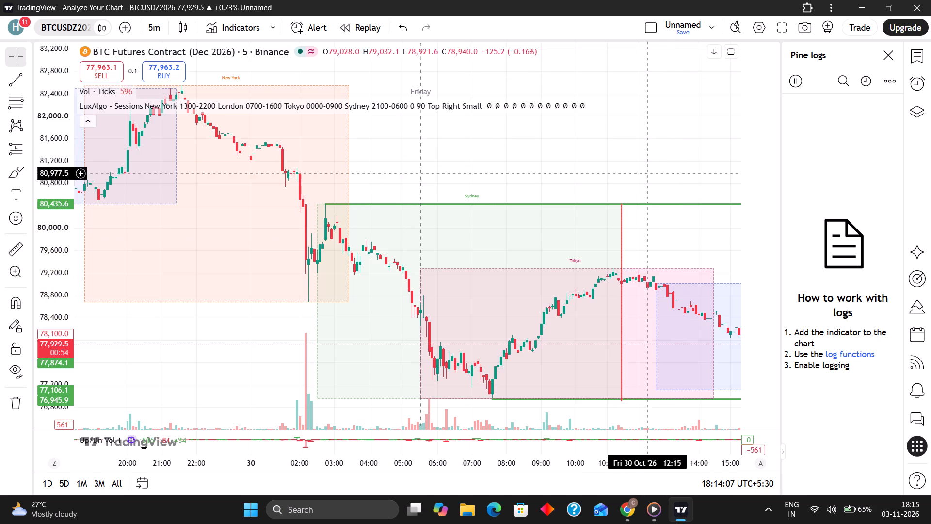
Examine the price action after the 30 October Sydney close against the marked range, with the LuxAlgo Sessions indicator temporarily hidden.
drag(654, 156, 551, 140)
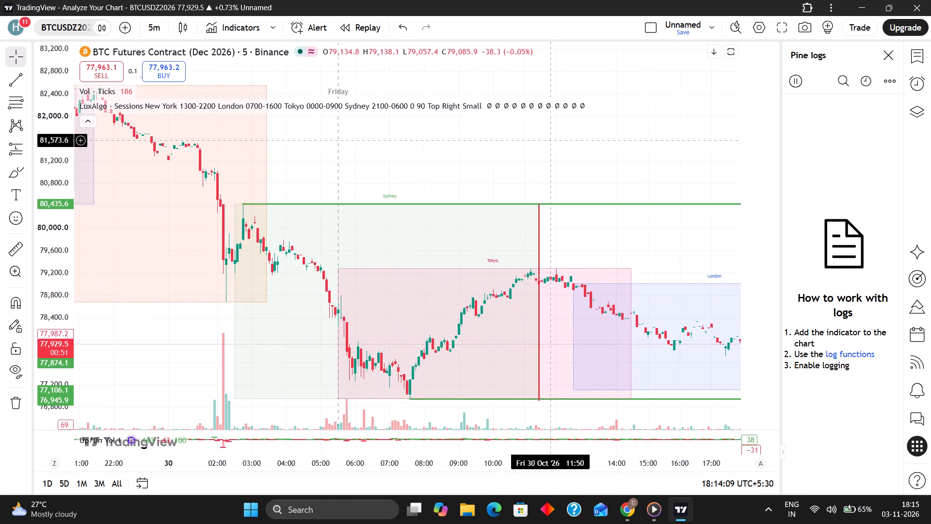
drag(551, 140, 517, 132)
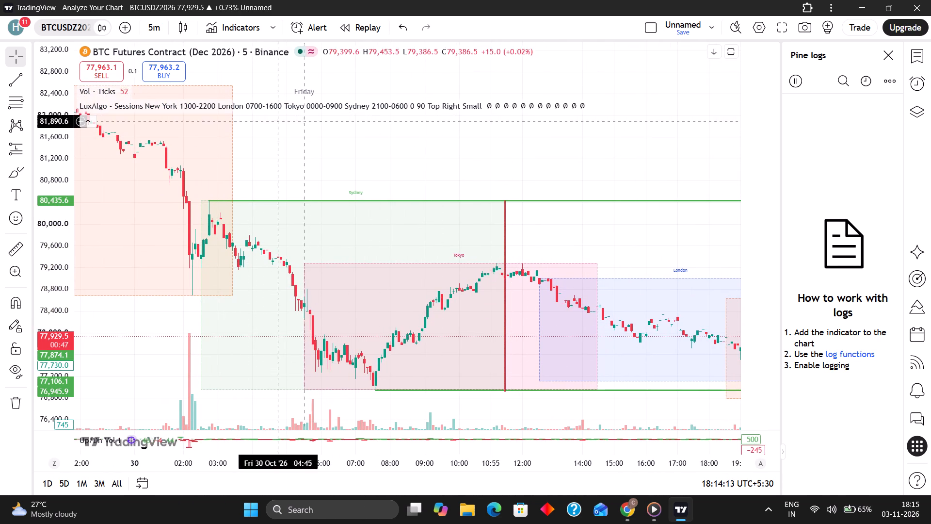
click(450, 156)
click(492, 107)
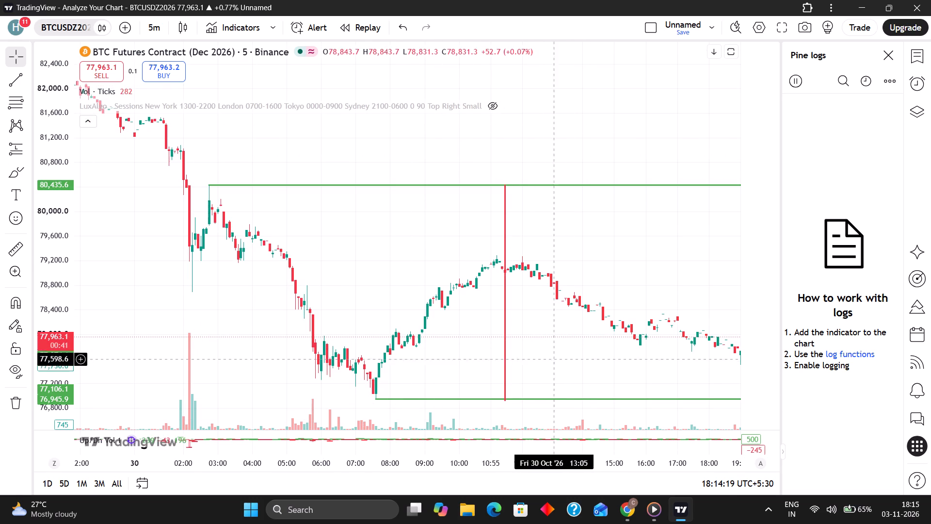
scroll(573, 355, down, 2)
drag(623, 375, 580, 374)
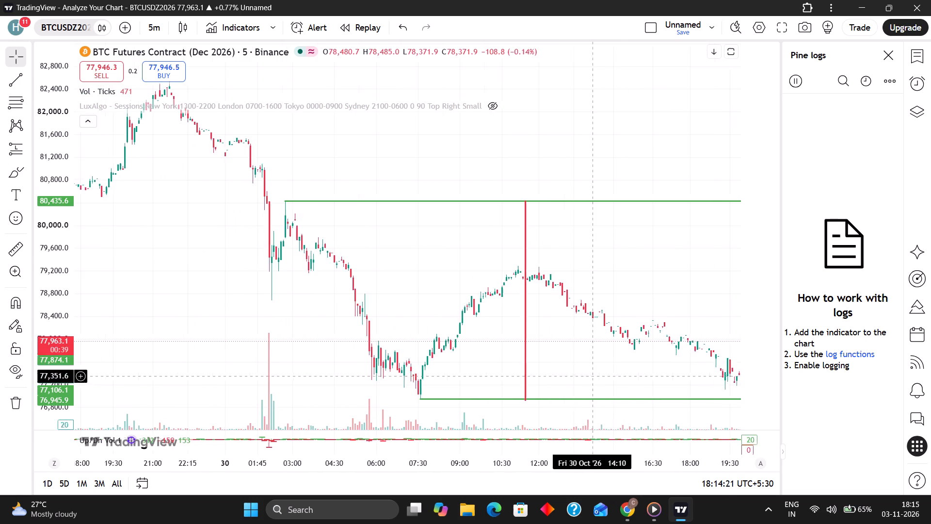
drag(580, 374, 376, 327)
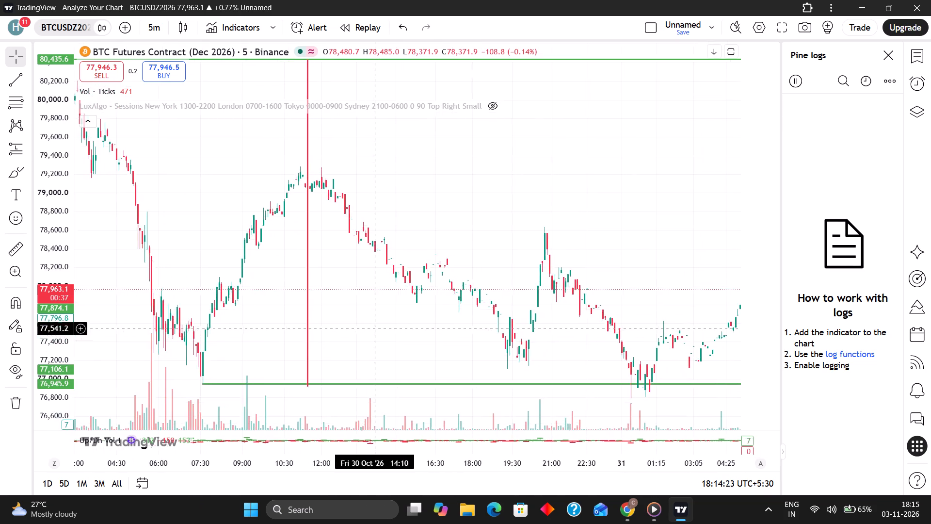
drag(376, 327, 421, 340)
scroll(419, 359, down, 1)
scroll(382, 344, down, 1)
scroll(341, 341, down, 1)
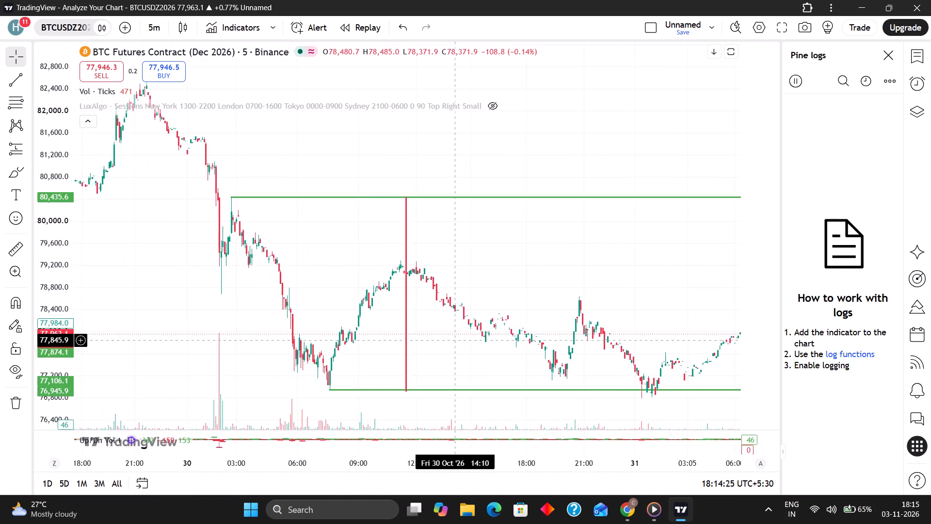
drag(421, 340, 348, 315)
scroll(313, 333, down, 2)
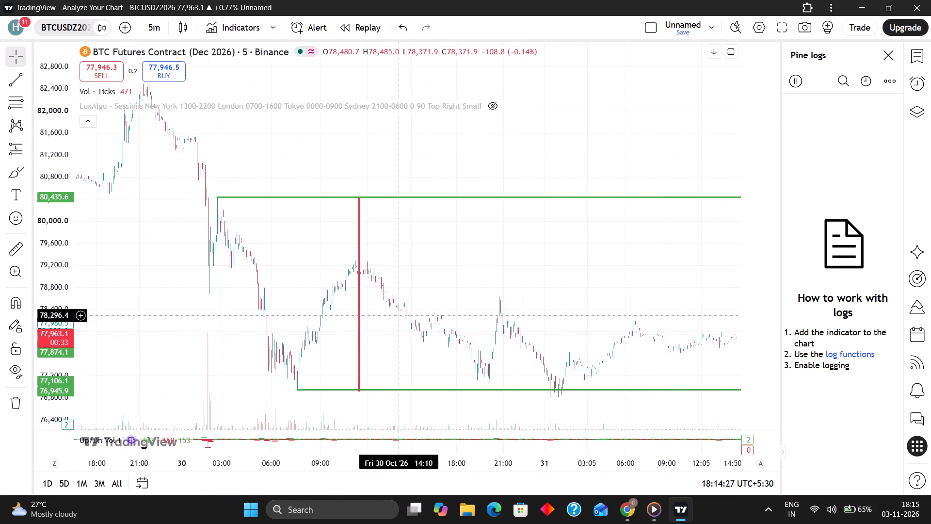
drag(348, 315, 348, 317)
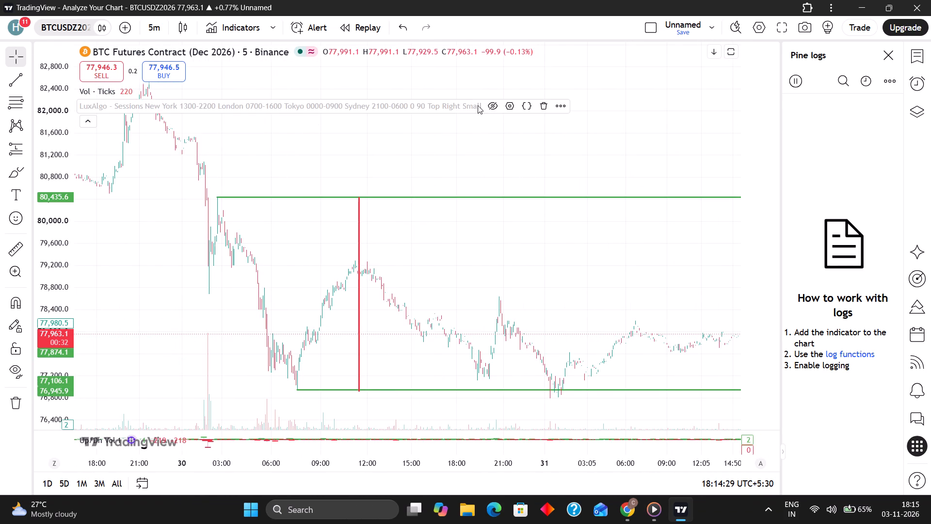
click(489, 110)
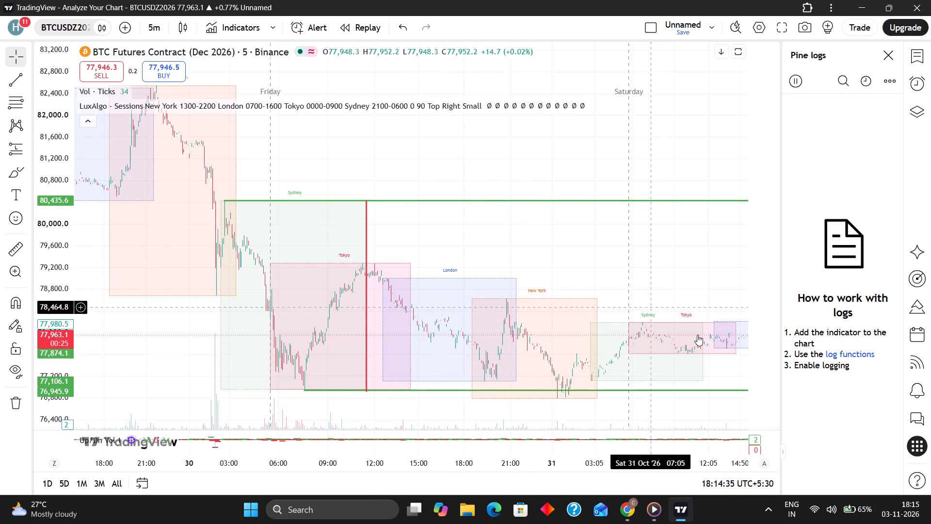
Examine how the sessions following the 30 October Sydney close relate to its high and low, with the session boxes shown.
drag(661, 253, 464, 257)
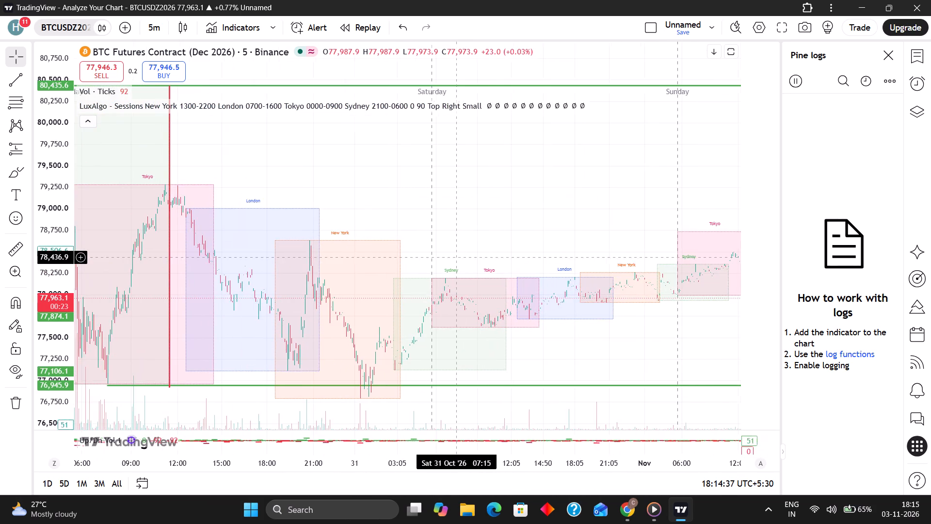
drag(464, 257, 675, 235)
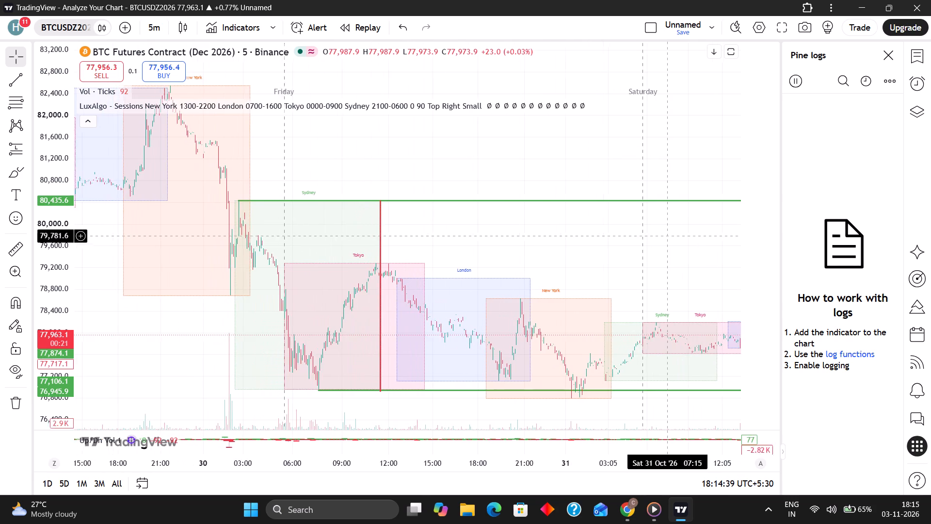
drag(675, 235, 691, 242)
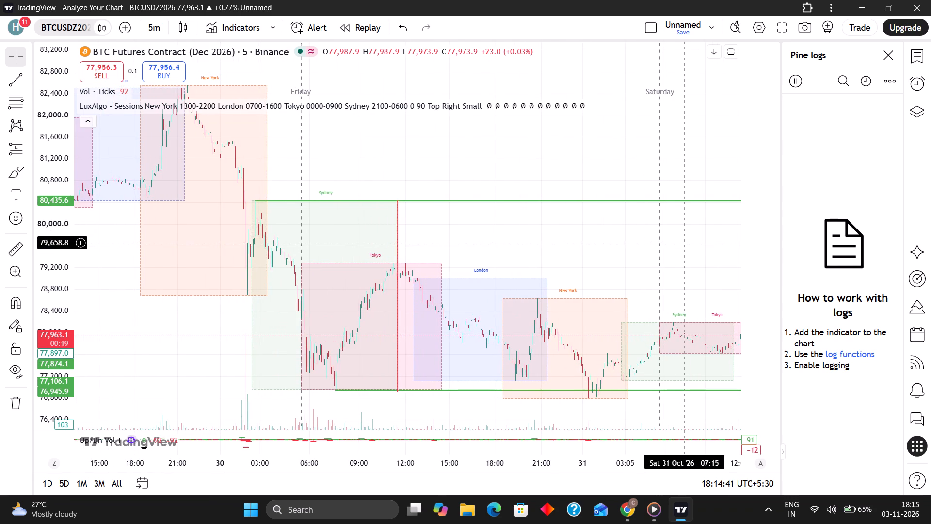
drag(691, 242, 693, 241)
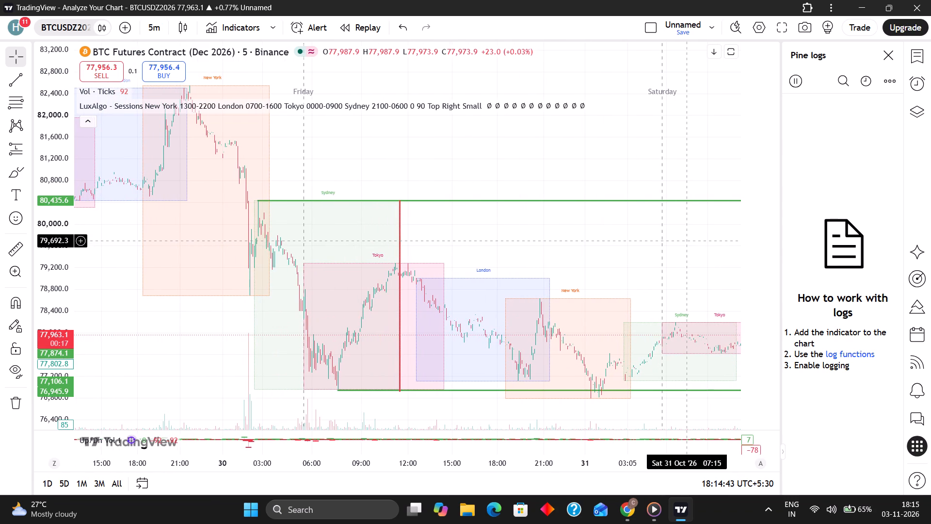
drag(693, 241, 693, 239)
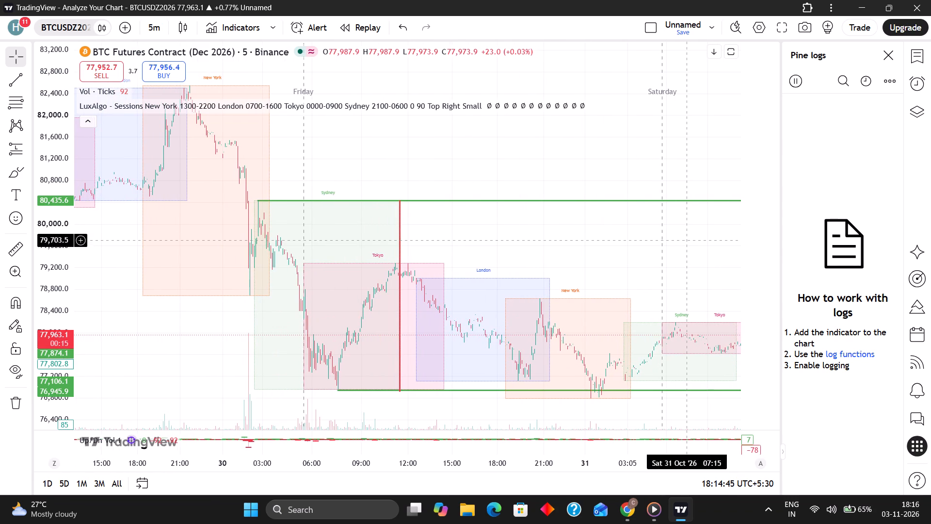
drag(693, 239, 512, 230)
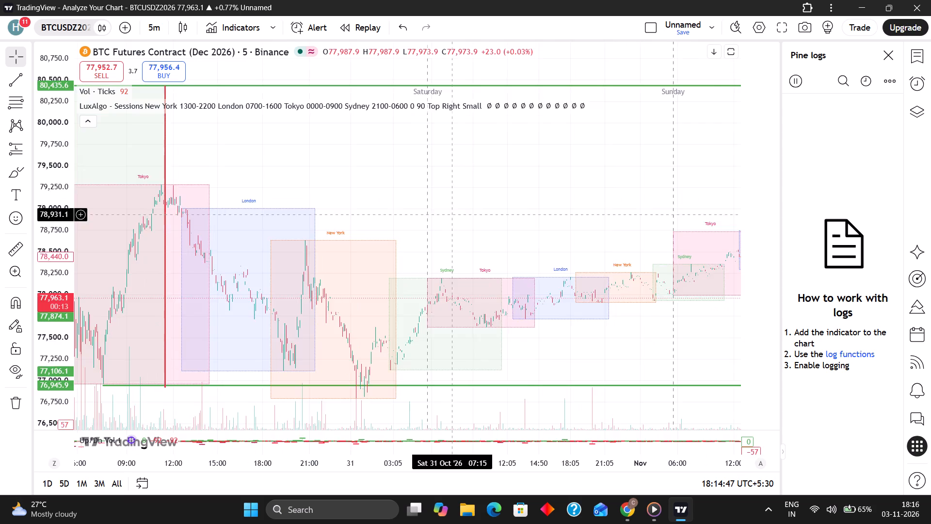
drag(512, 230, 652, 233)
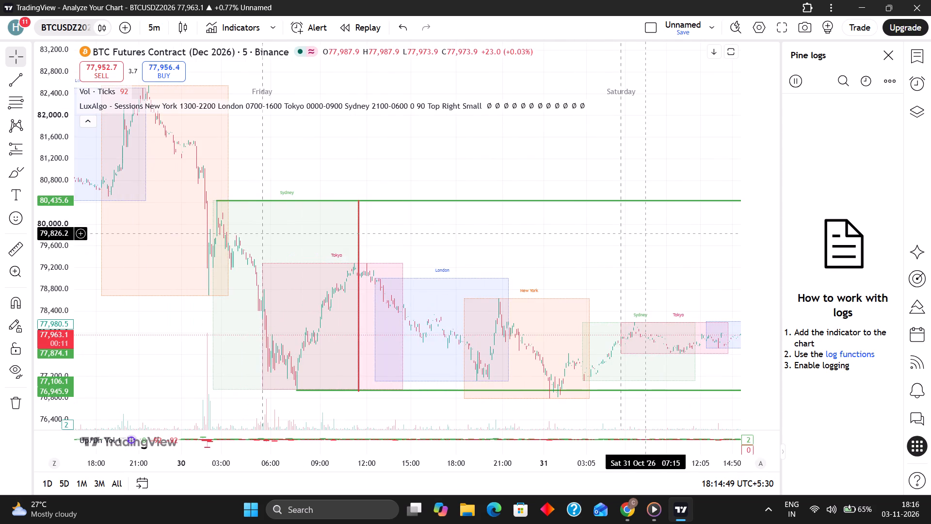
drag(652, 233, 652, 229)
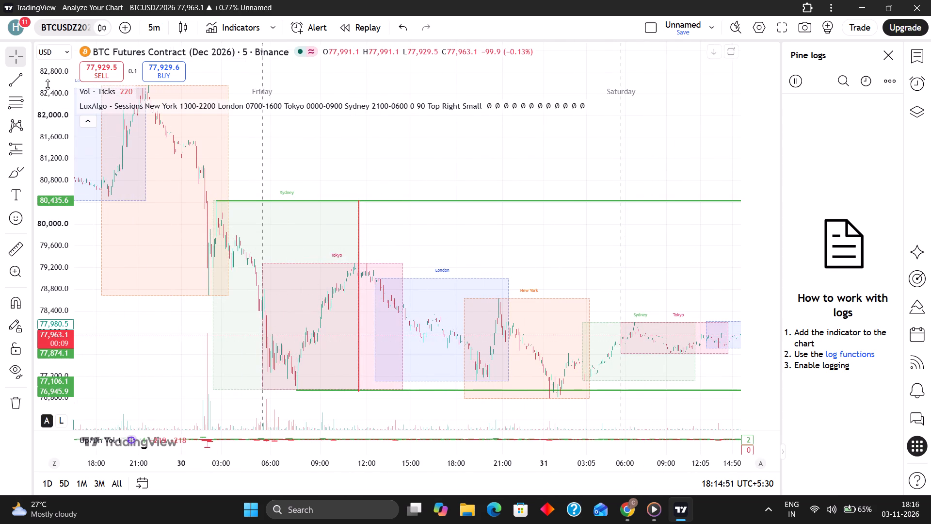
Mark the Tokyo session high on 30 October with a horizontal ray at 79,290.6, starting at 11:00.
click(29, 82)
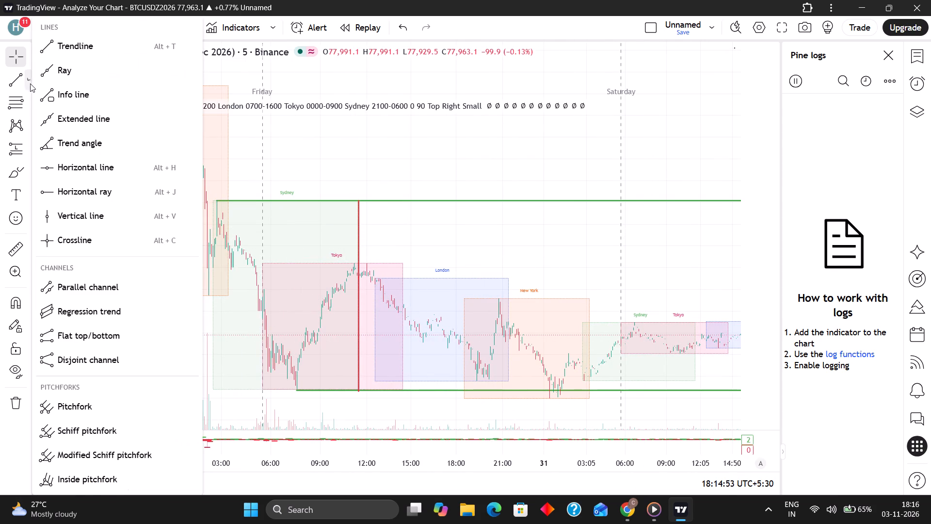
click(84, 194)
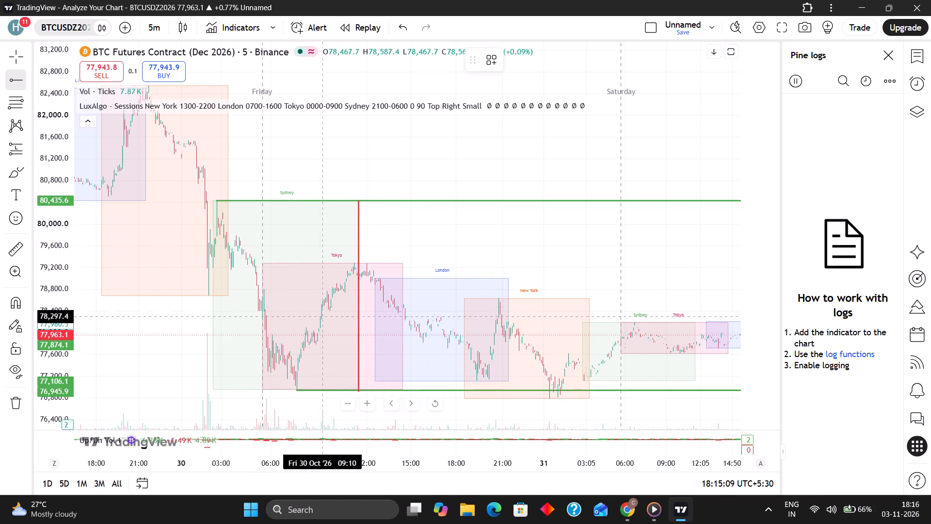
click(353, 262)
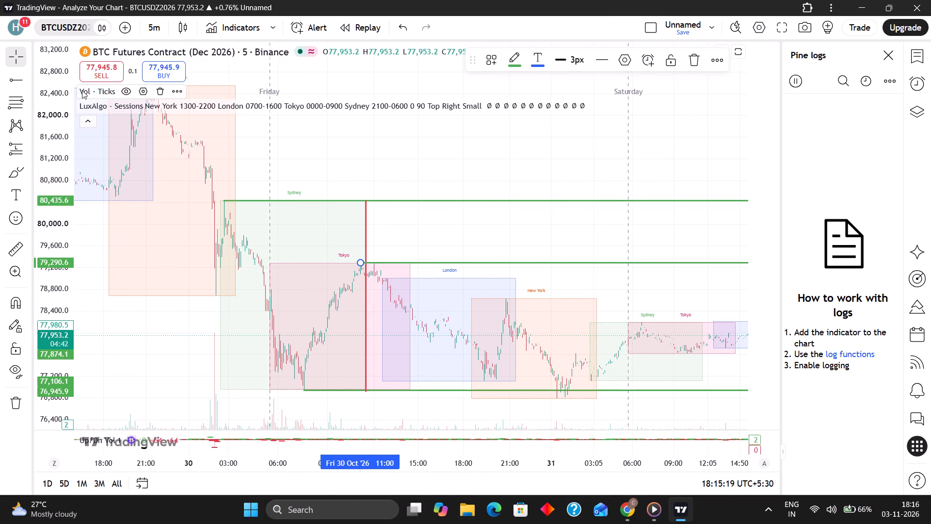
Draw a vertical trendline at the Tokyo session close, 14:25 on 30 October, from 79,270.0 down to 76,961.2.
click(13, 78)
click(30, 82)
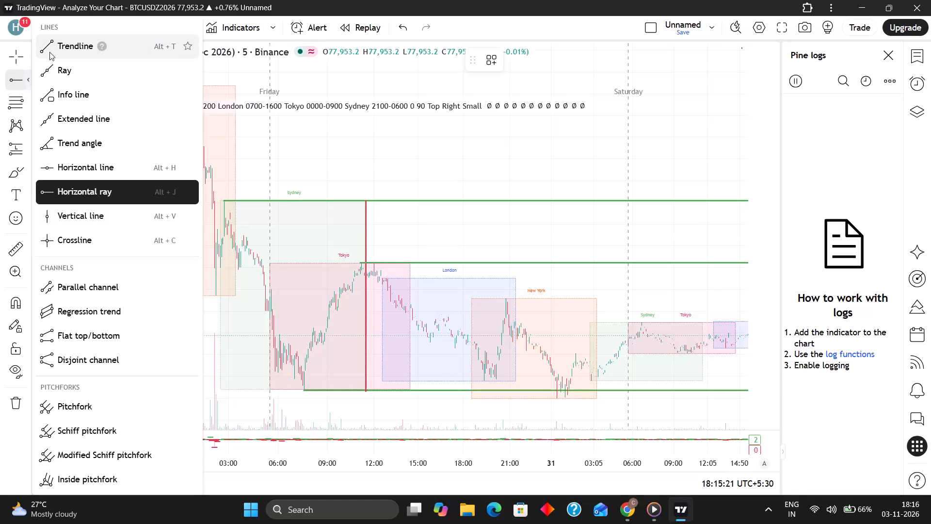
click(50, 48)
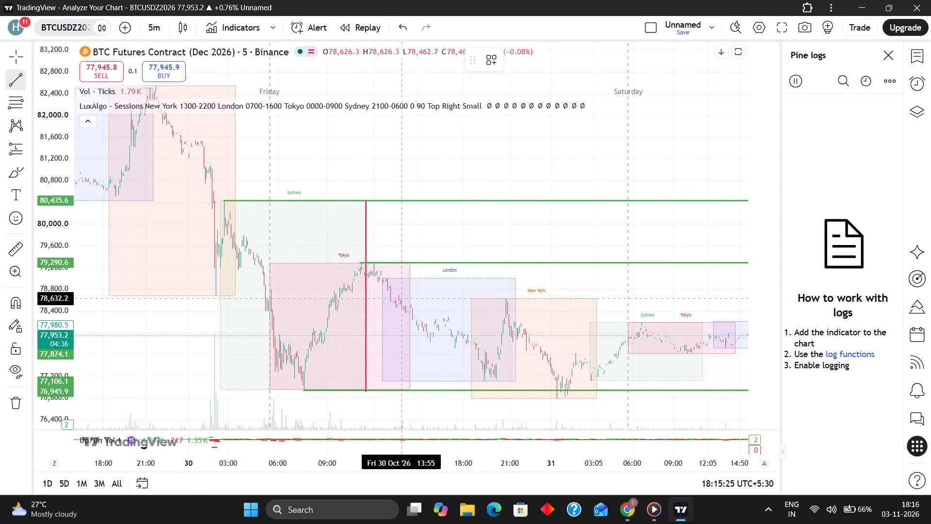
scroll(456, 338, up, 3)
scroll(302, 286, up, 1)
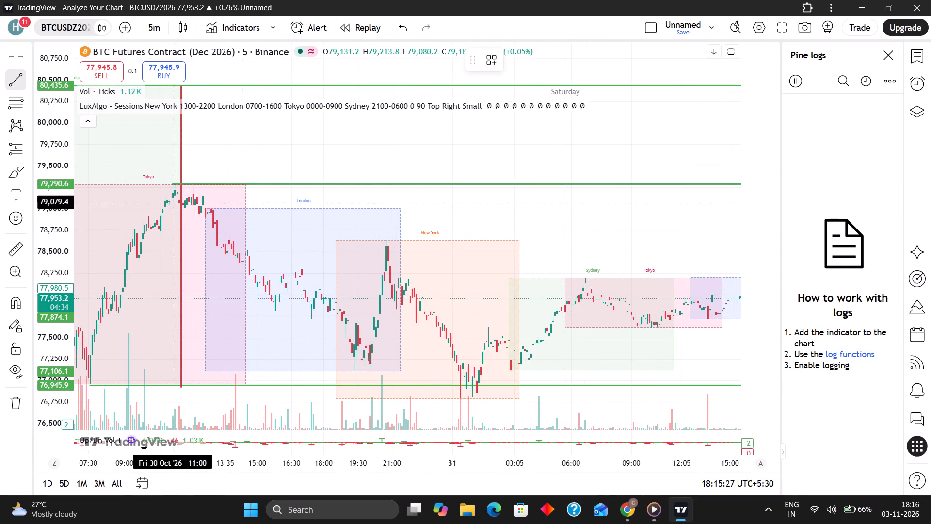
click(246, 185)
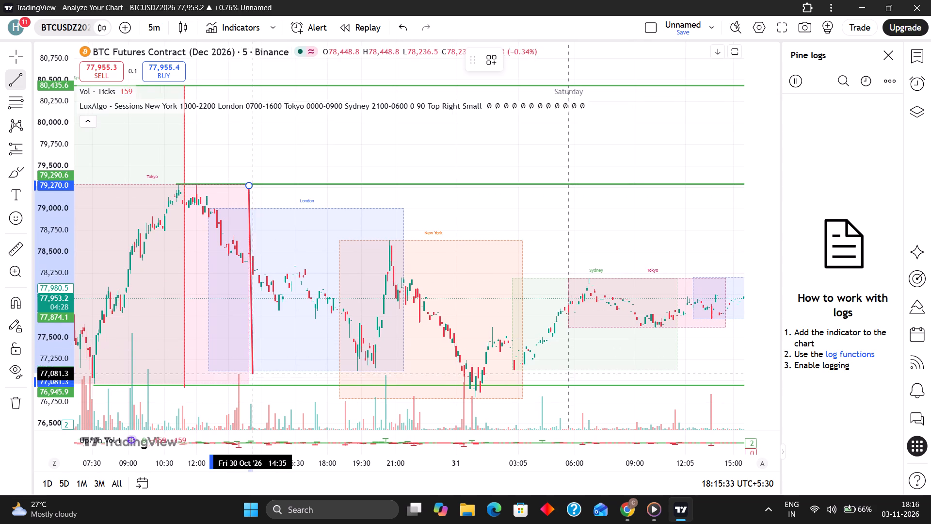
click(249, 384)
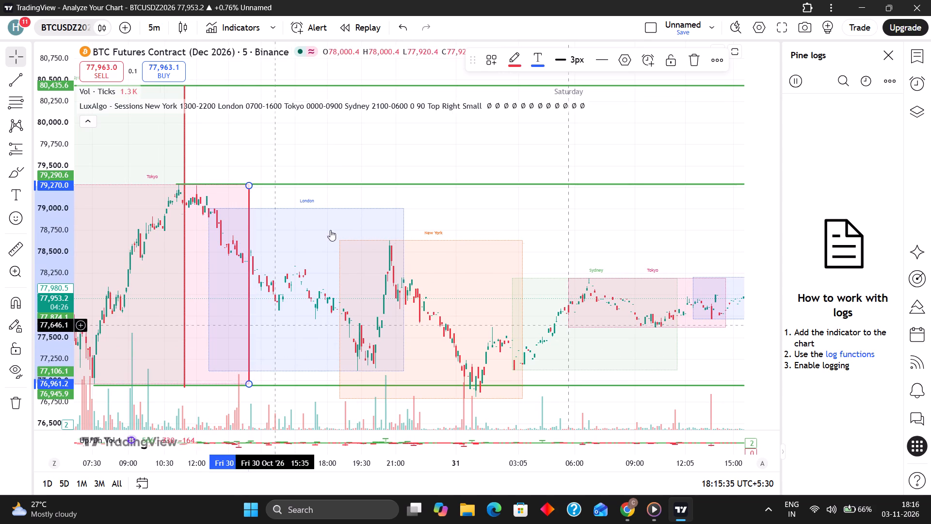
click(324, 143)
Examine how the London, New York and 31 October sessions trade relative to the marked 30 October Tokyo session high and low.
scroll(324, 174, down, 1)
scroll(395, 186, down, 2)
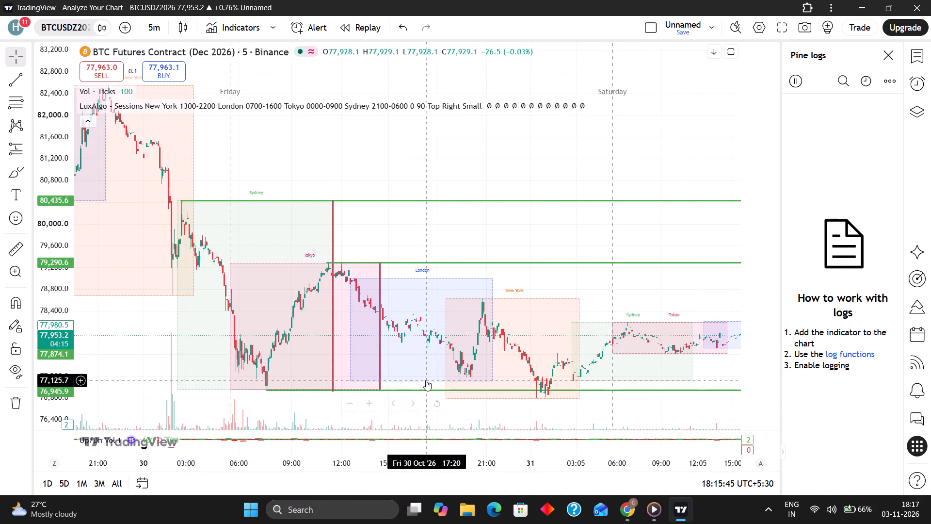
drag(637, 149, 568, 159)
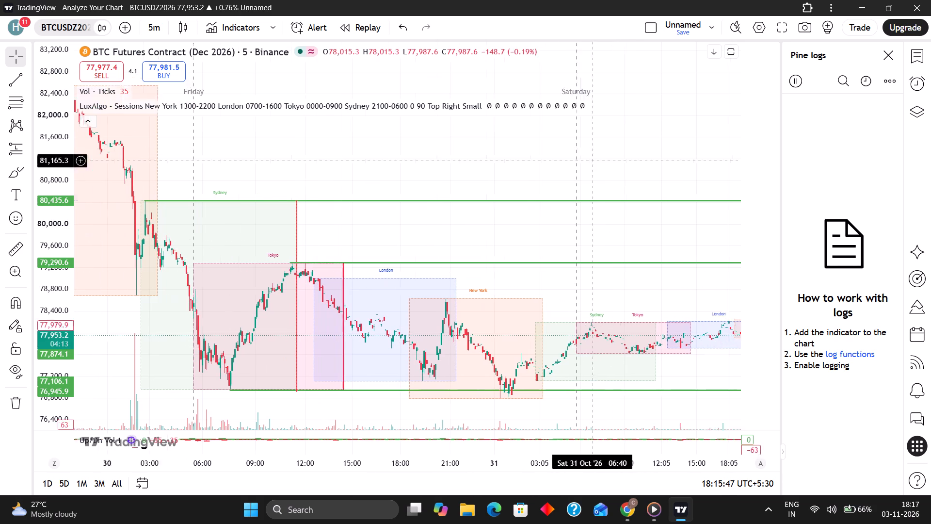
drag(568, 159, 535, 130)
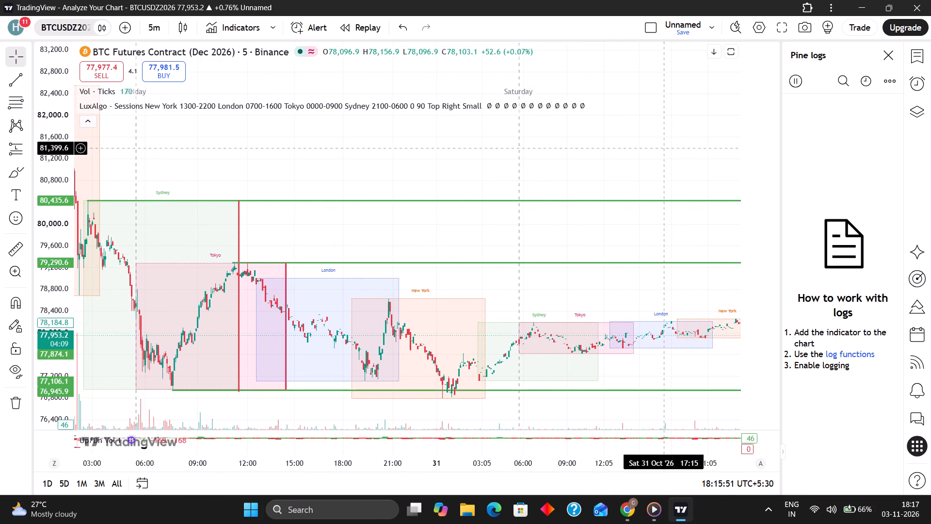
drag(455, 180, 460, 177)
drag(653, 142, 533, 194)
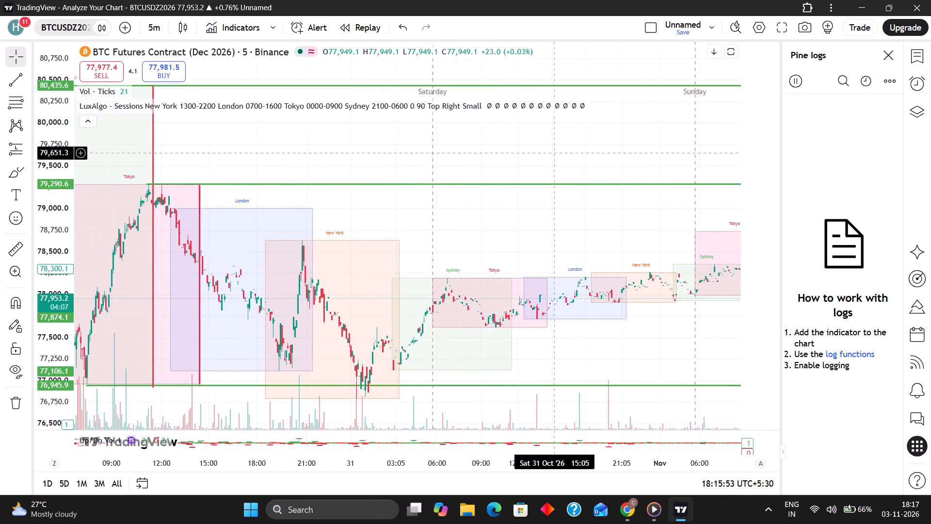
drag(533, 194, 663, 195)
scroll(525, 212, down, 3)
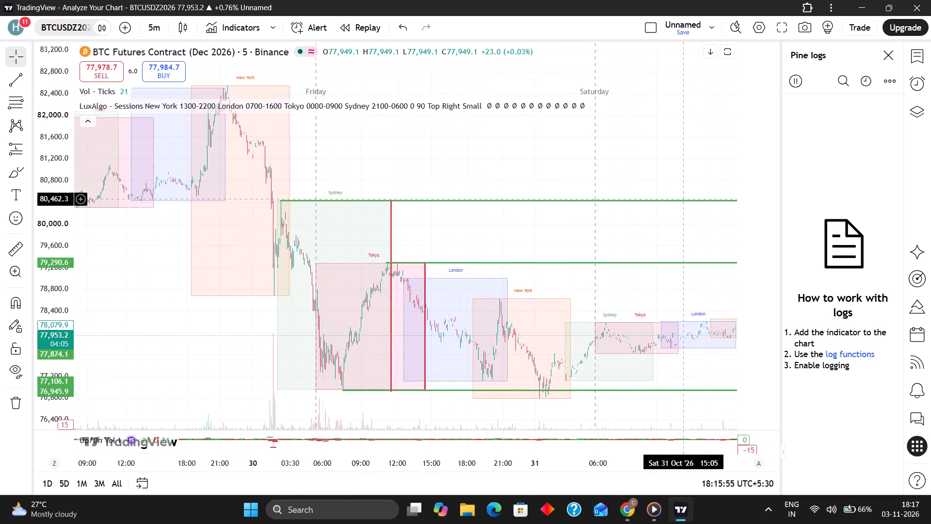
drag(663, 195, 688, 241)
scroll(665, 194, up, 2)
scroll(728, 163, up, 2)
scroll(685, 245, up, 4)
drag(688, 241, 823, 234)
scroll(824, 231, up, 1)
drag(661, 221, 540, 228)
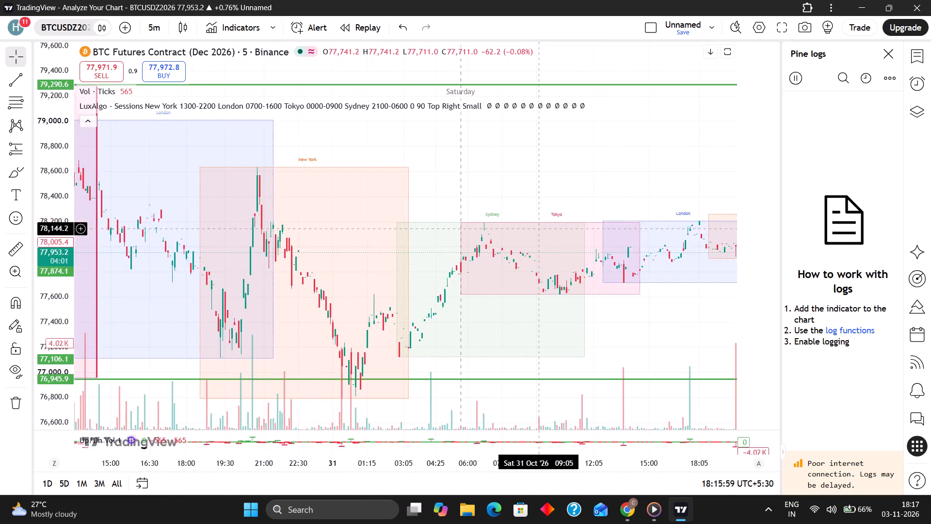
drag(540, 228, 684, 235)
scroll(540, 228, up, 3)
scroll(679, 233, up, 1)
scroll(684, 237, down, 2)
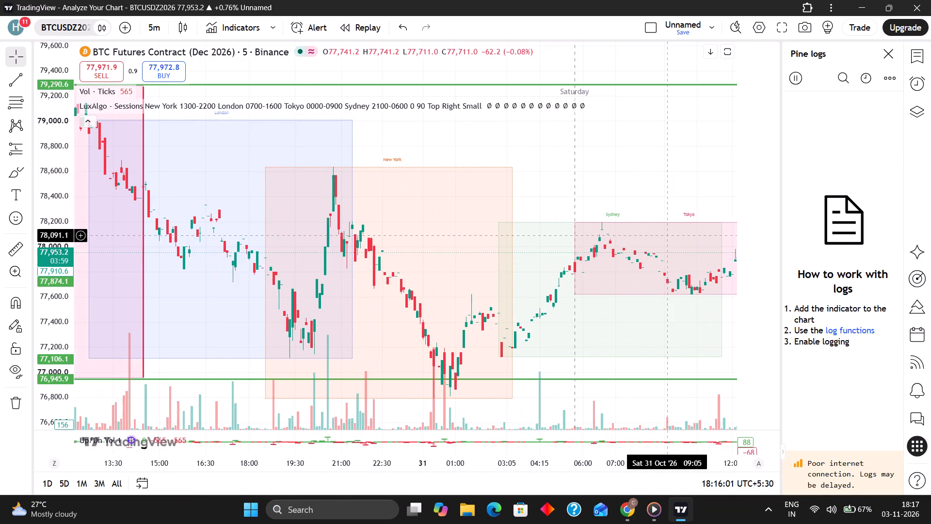
drag(684, 235, 685, 235)
scroll(684, 235, up, 1)
Switch the chart to the 15-minute interval and reset the chart view to the latest candles.
click(163, 31)
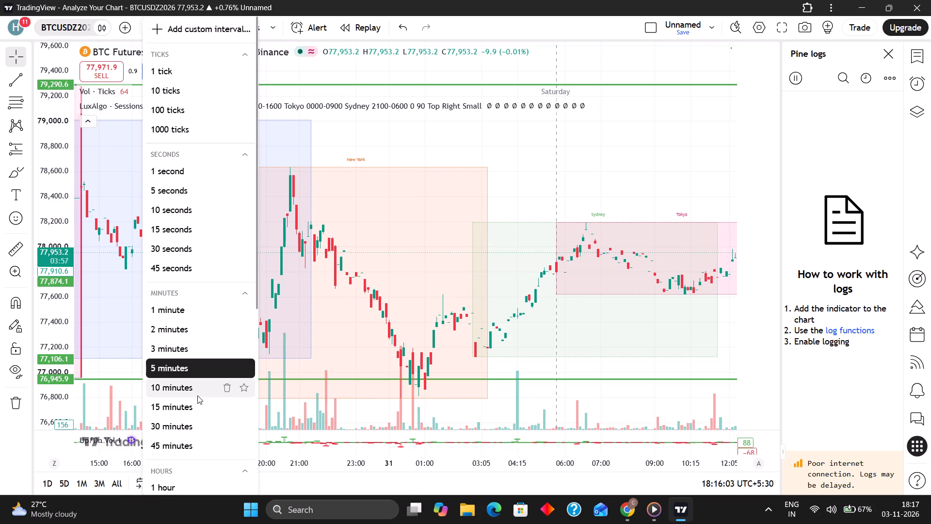
drag(188, 409, 188, 414)
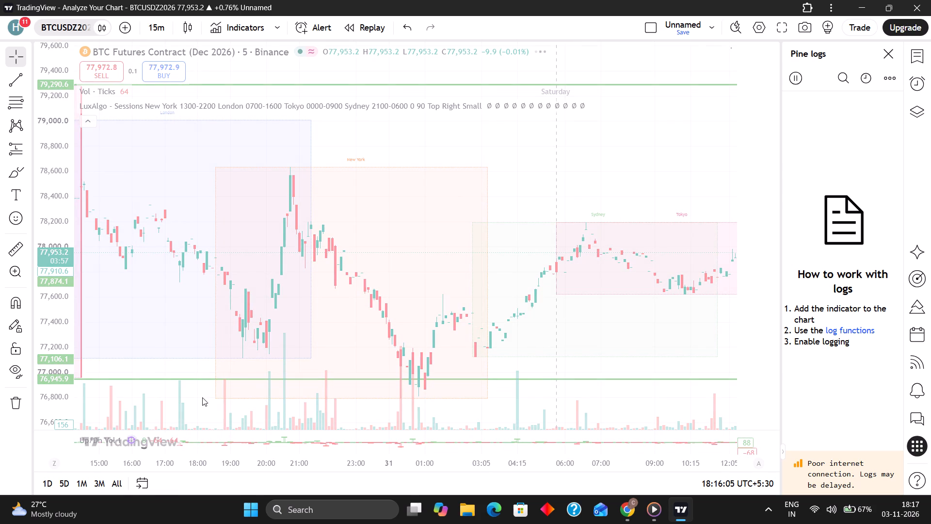
scroll(595, 270, down, 13)
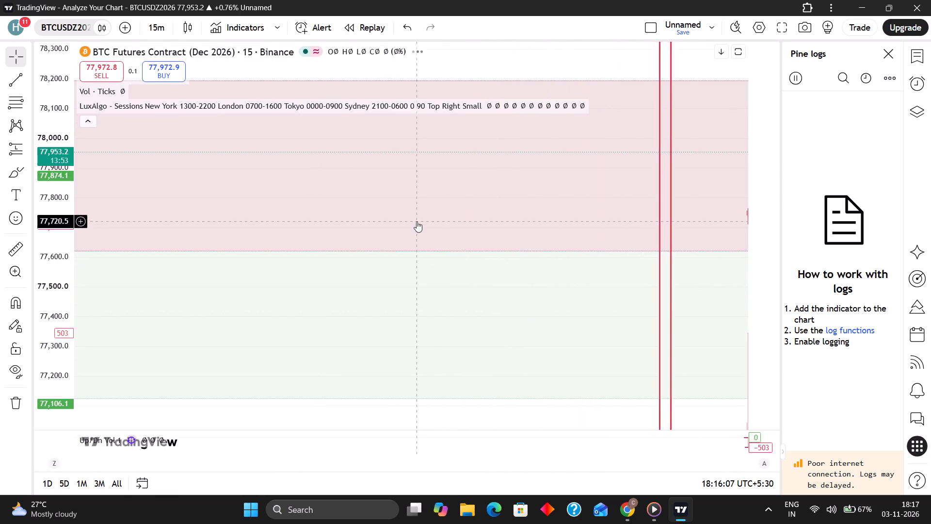
scroll(417, 221, down, 7)
right_drag(397, 323, 391, 334)
right_click(414, 249)
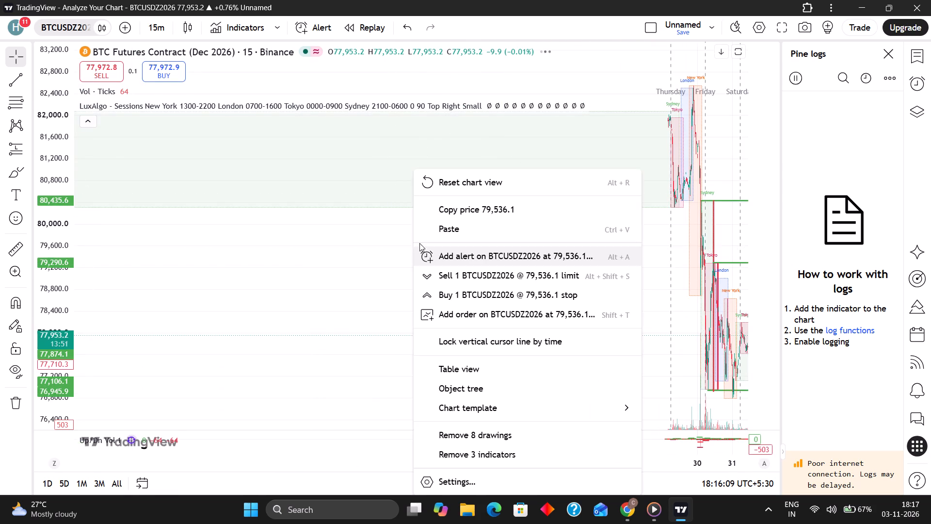
click(458, 184)
Examine the 3 November Sydney, Tokyo and London sessions on the 15-minute chart against the marked Sydney high and low.
scroll(535, 201, down, 1)
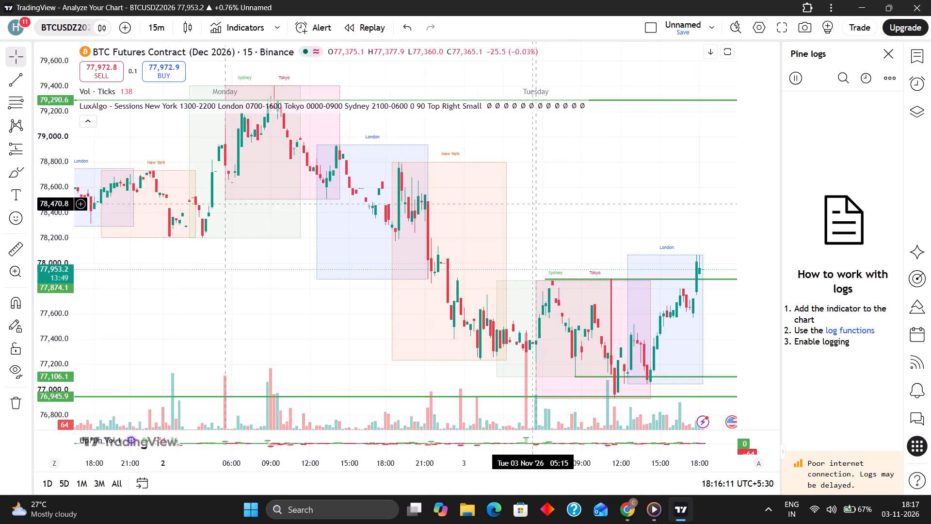
drag(520, 212, 596, 233)
scroll(467, 230, up, 2)
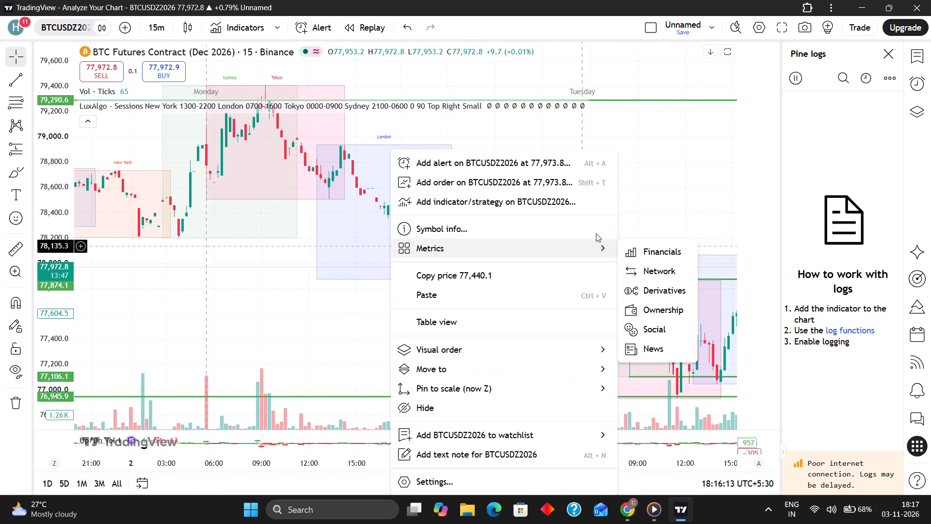
drag(596, 233, 578, 232)
scroll(577, 223, down, 2)
click(677, 196)
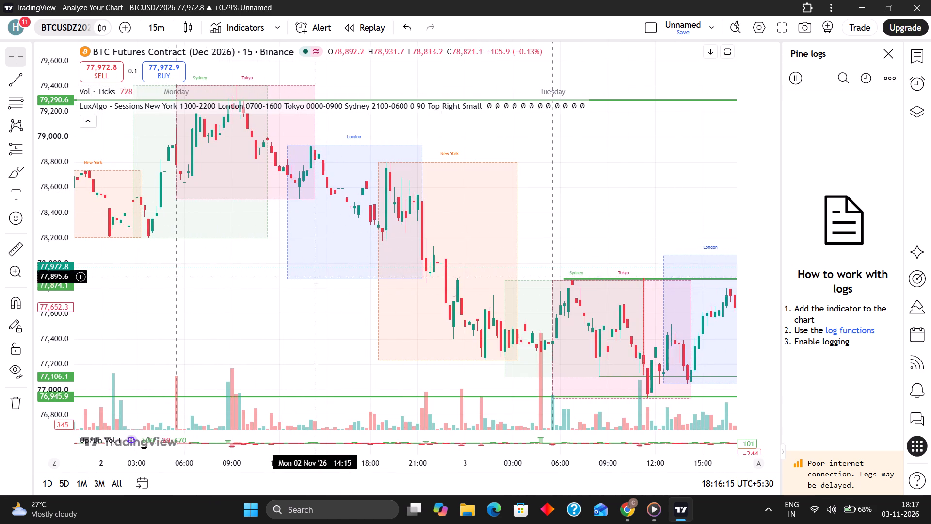
drag(642, 210, 380, 225)
scroll(380, 225, up, 1)
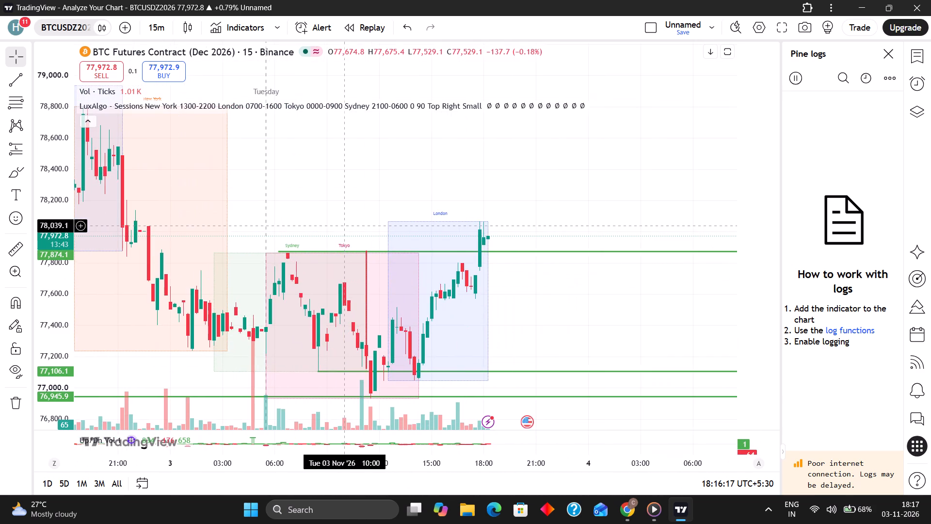
drag(380, 225, 343, 207)
scroll(470, 242, down, 1)
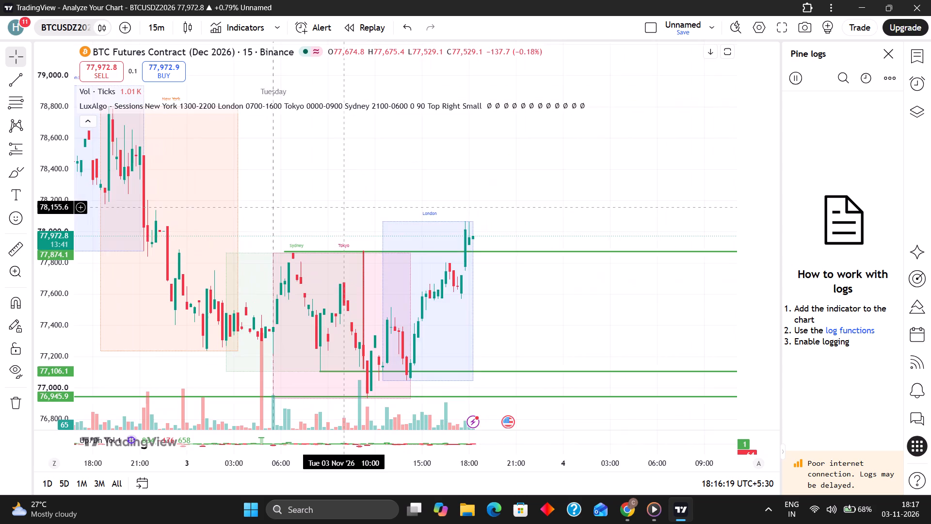
drag(343, 207, 466, 234)
scroll(417, 221, up, 1)
scroll(470, 231, down, 2)
scroll(466, 234, up, 3)
drag(466, 234, 476, 241)
scroll(465, 234, up, 2)
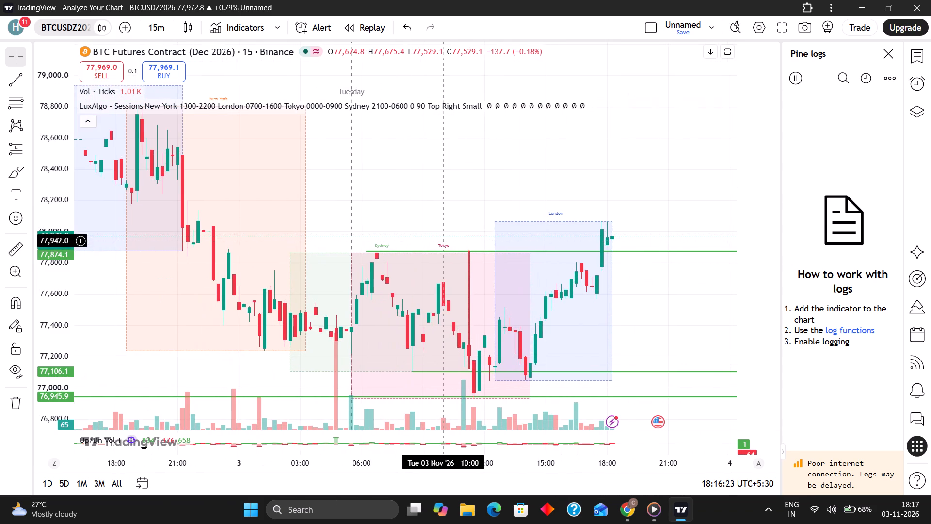
drag(476, 241, 324, 213)
scroll(324, 213, down, 2)
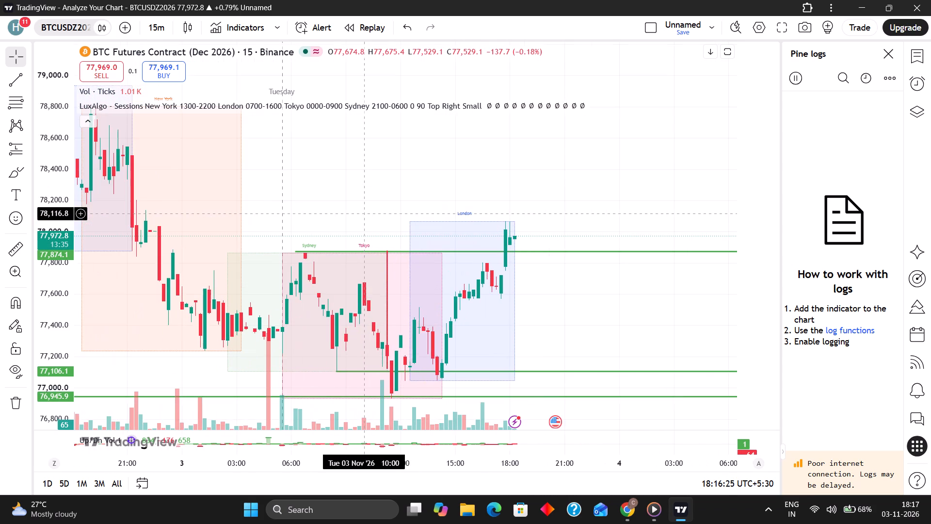
drag(324, 213, 431, 214)
scroll(322, 213, up, 2)
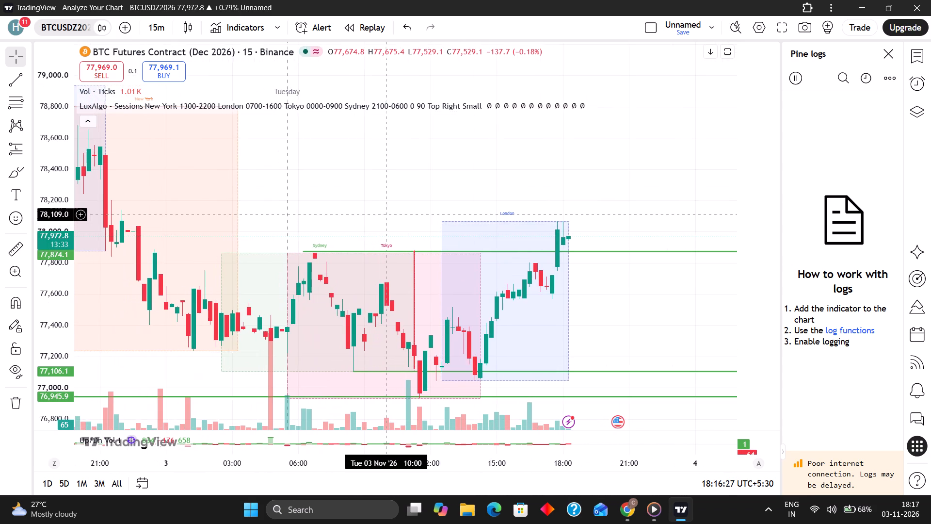
drag(431, 214, 432, 206)
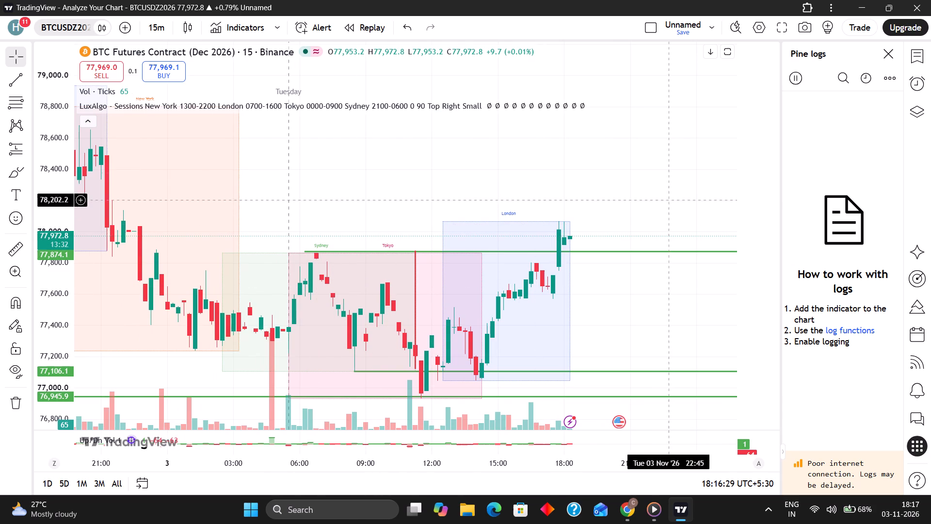
drag(678, 152, 689, 235)
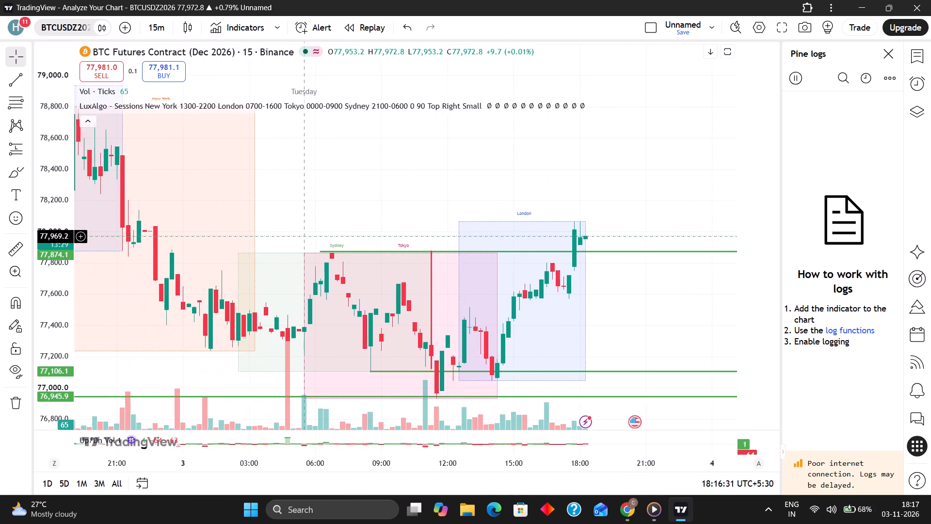
drag(689, 235, 718, 229)
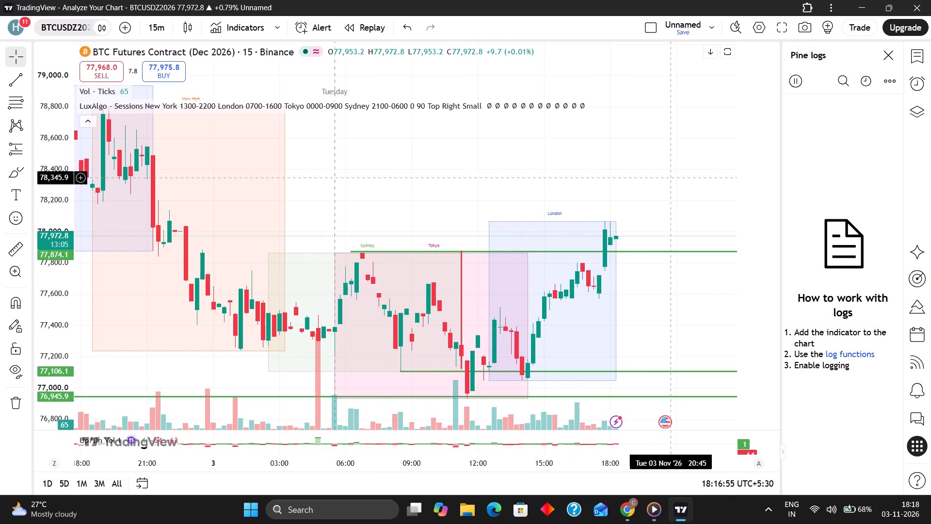
scroll(616, 191, down, 1)
drag(645, 213, 437, 201)
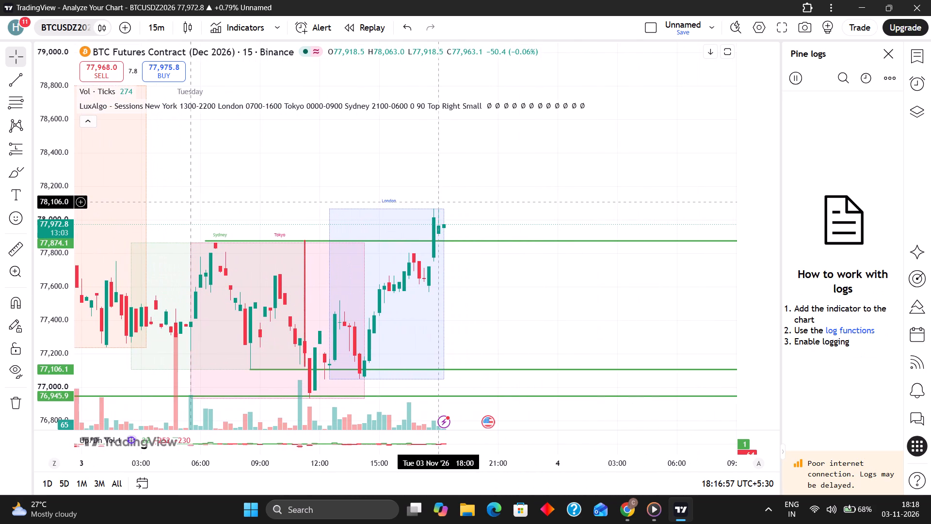
drag(437, 201, 469, 222)
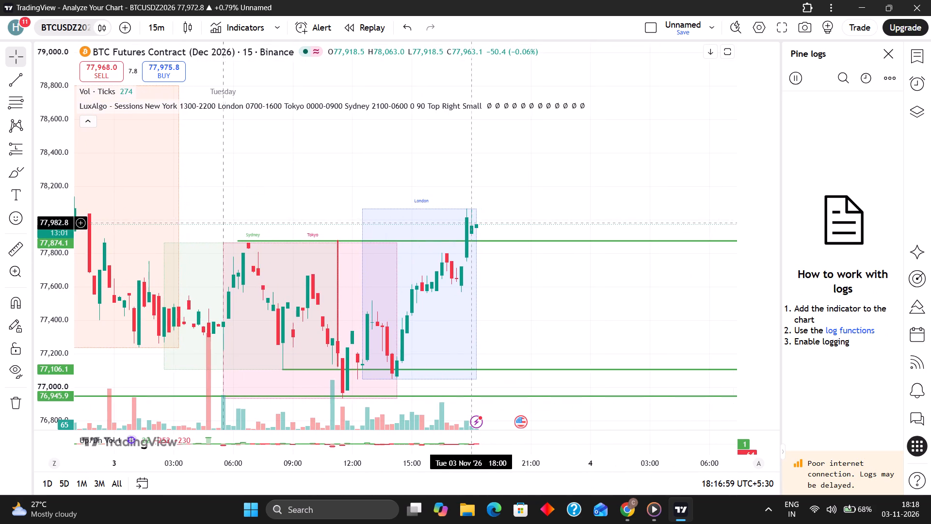
drag(469, 222, 465, 233)
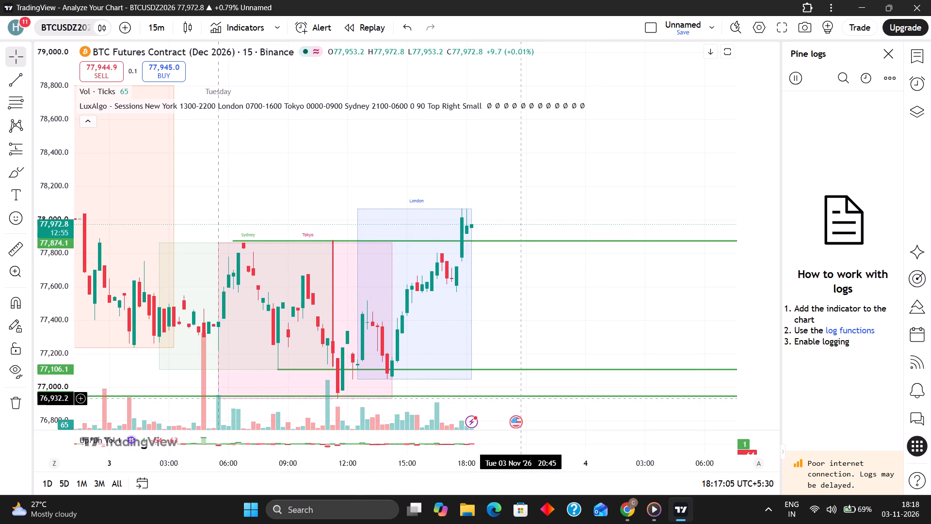
Mark the swing high inside the 3 November Tokyo session with a horizontal ray at 77,674.9, starting at 10:15.
click(492, 395)
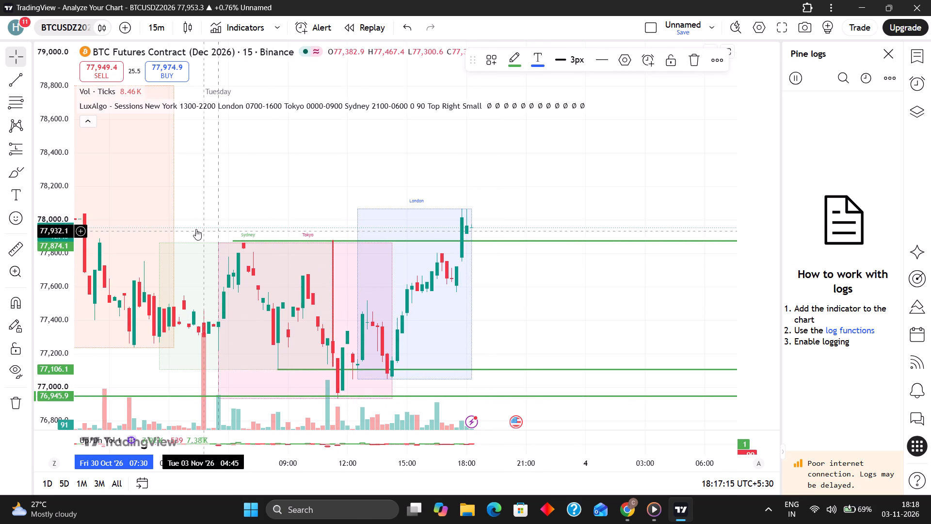
click(30, 80)
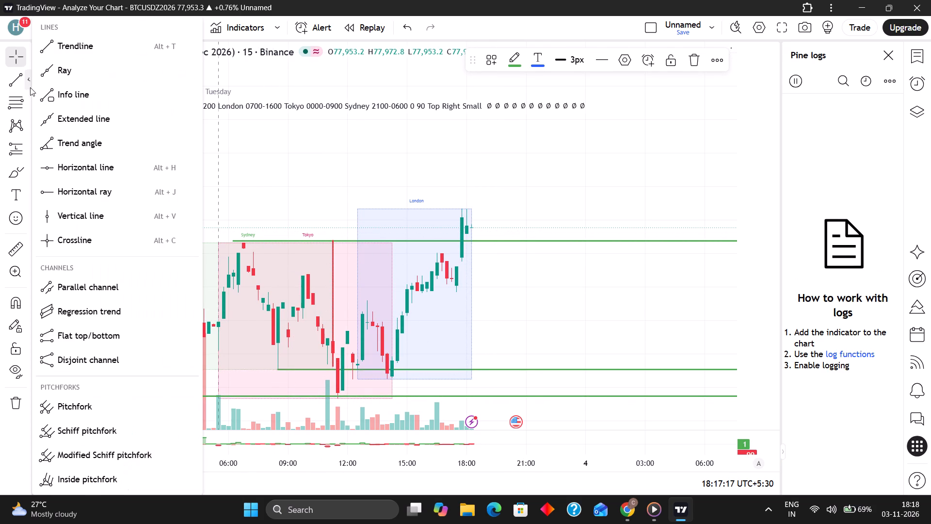
click(61, 192)
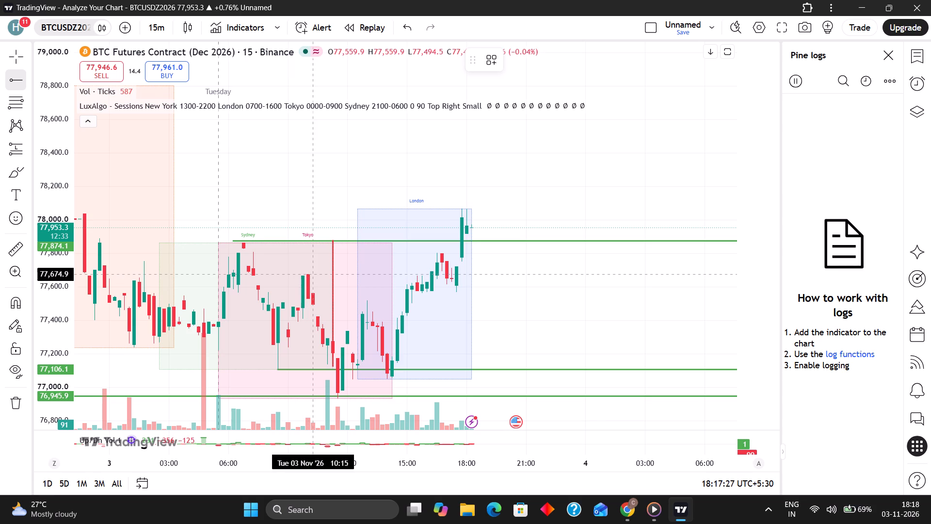
click(310, 274)
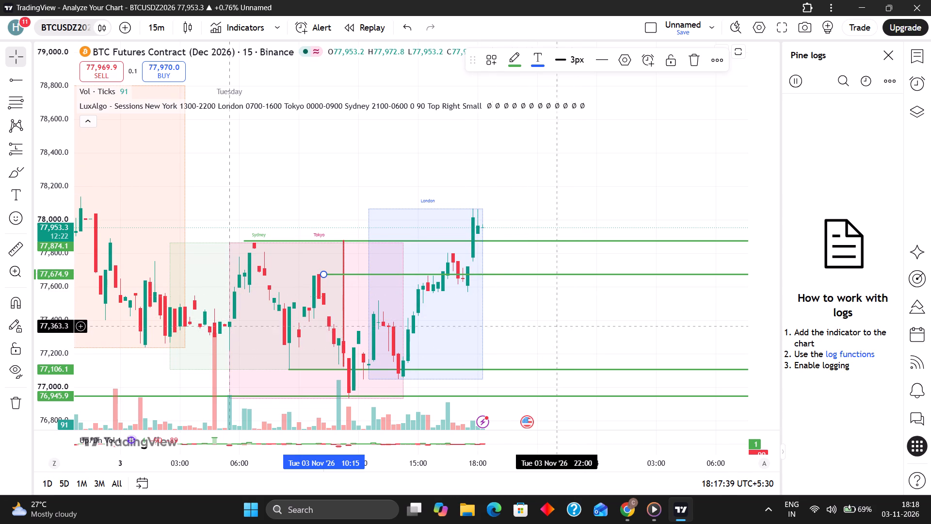
Draw a vertical trendline at the Tokyo session close, 14:15 on 3 November, from 77,874.1 down to about 77,230.
click(25, 84)
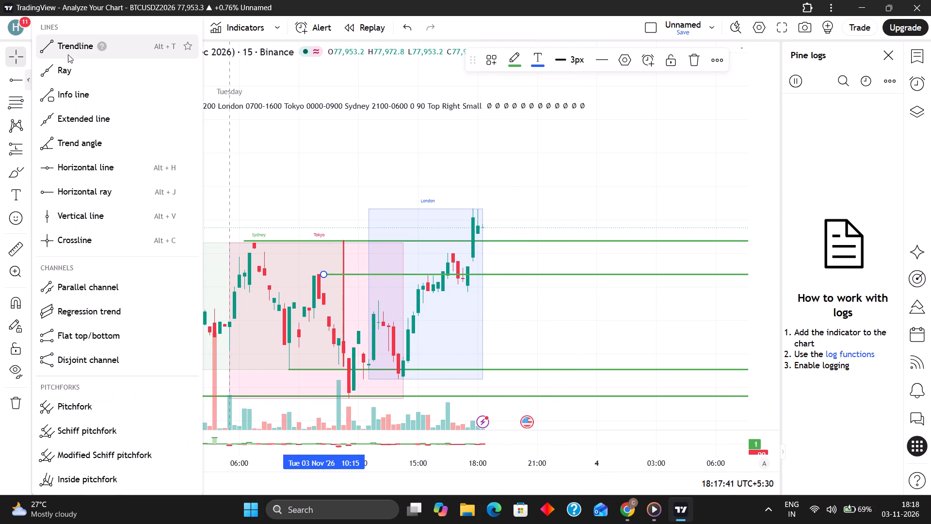
click(74, 48)
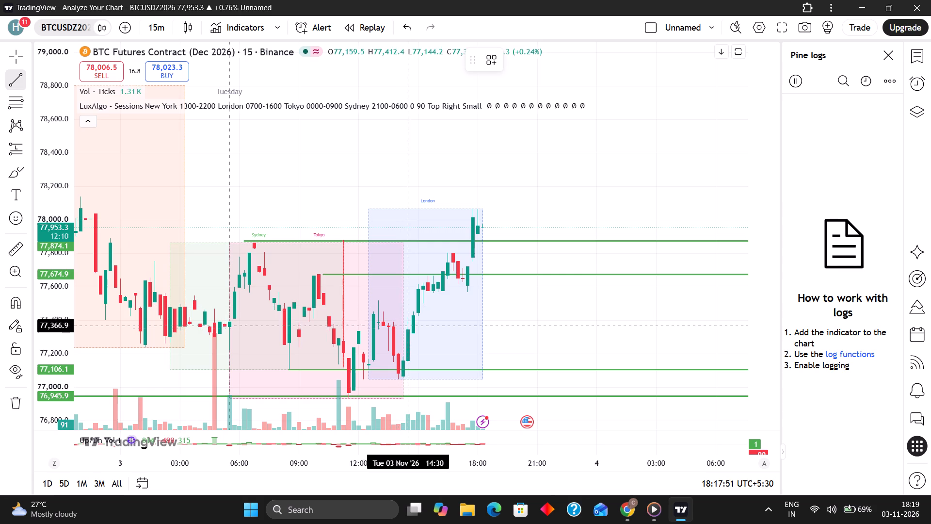
click(403, 241)
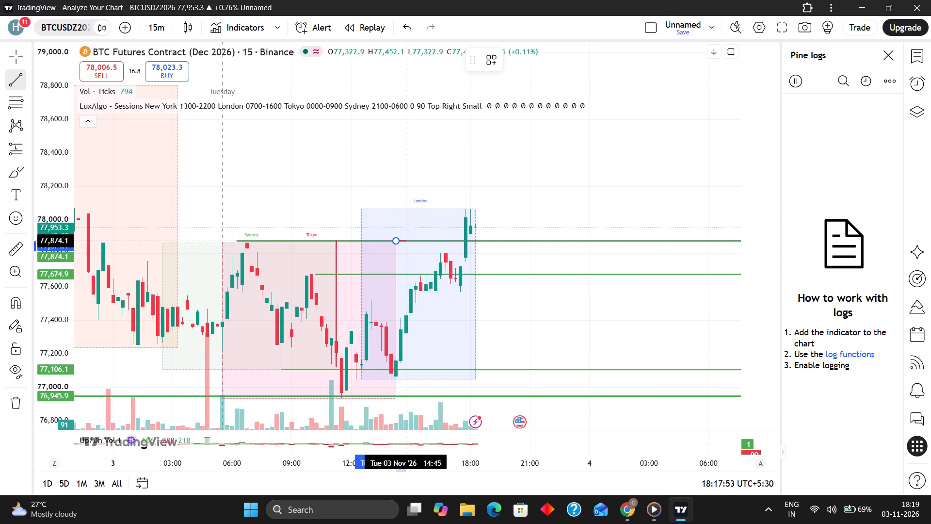
click(398, 347)
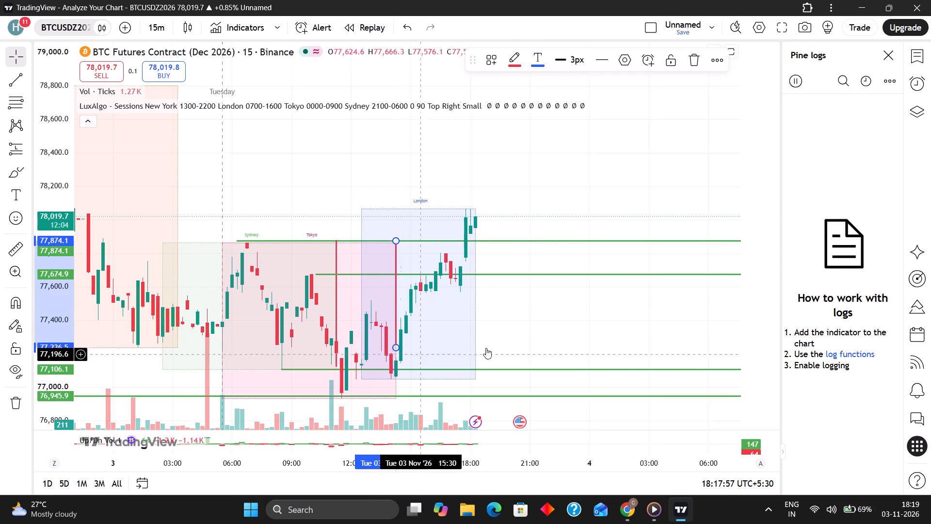
click(592, 199)
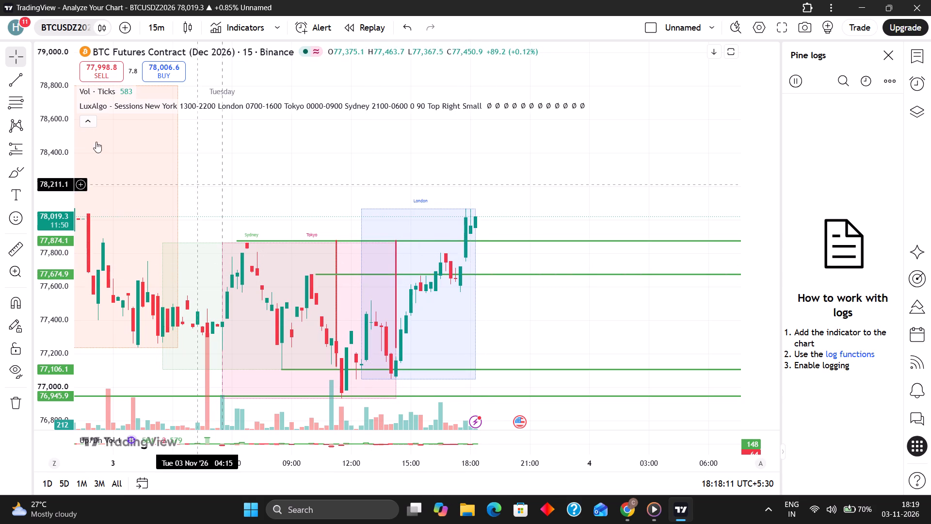
Place a short position just below the 77,674.9 ray, with entry at 77,667.6 starting at 18:15 on 3 November.
click(29, 99)
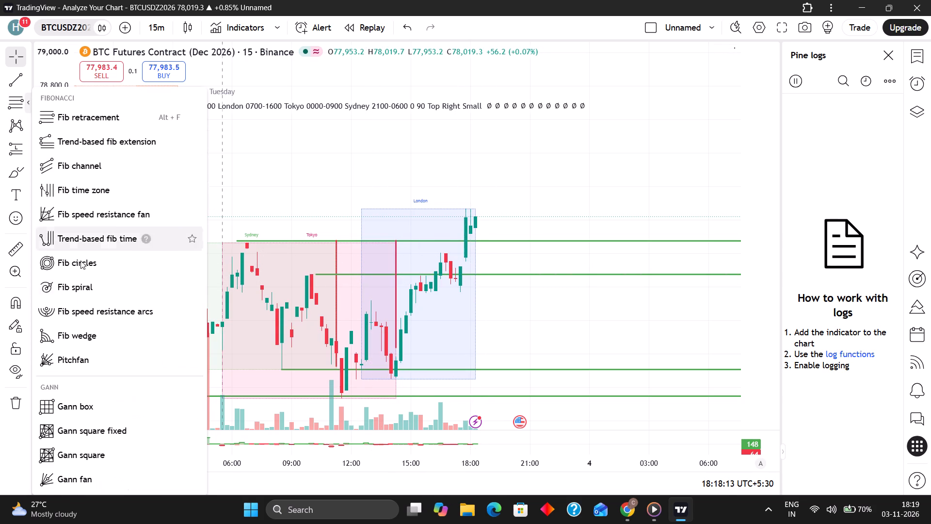
click(30, 103)
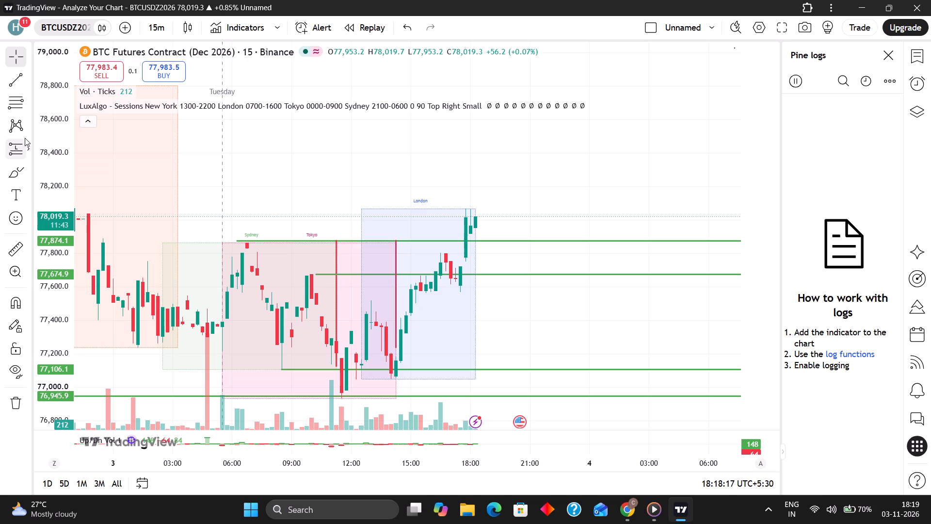
click(28, 146)
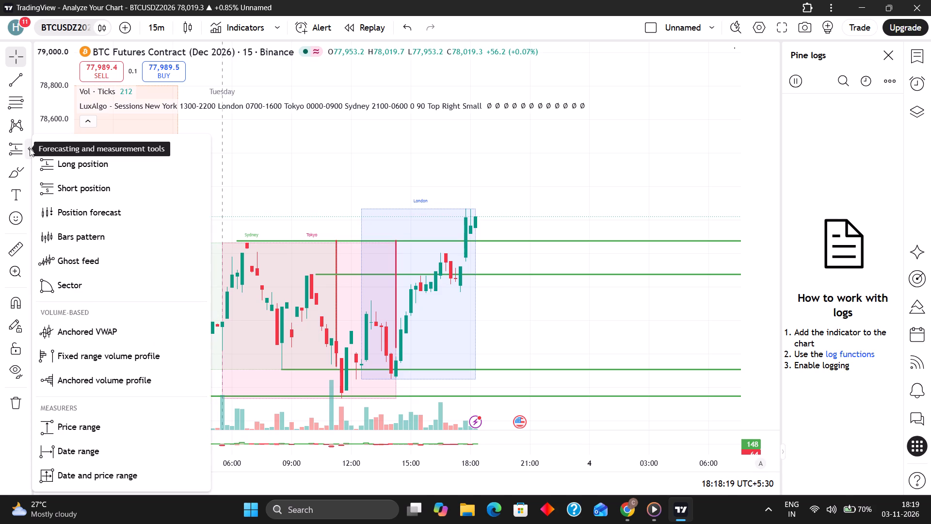
click(67, 187)
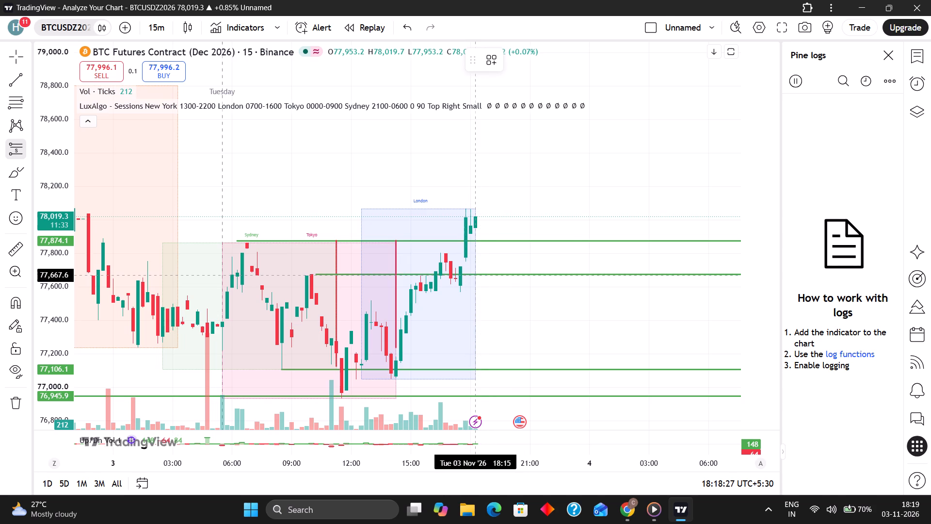
click(477, 275)
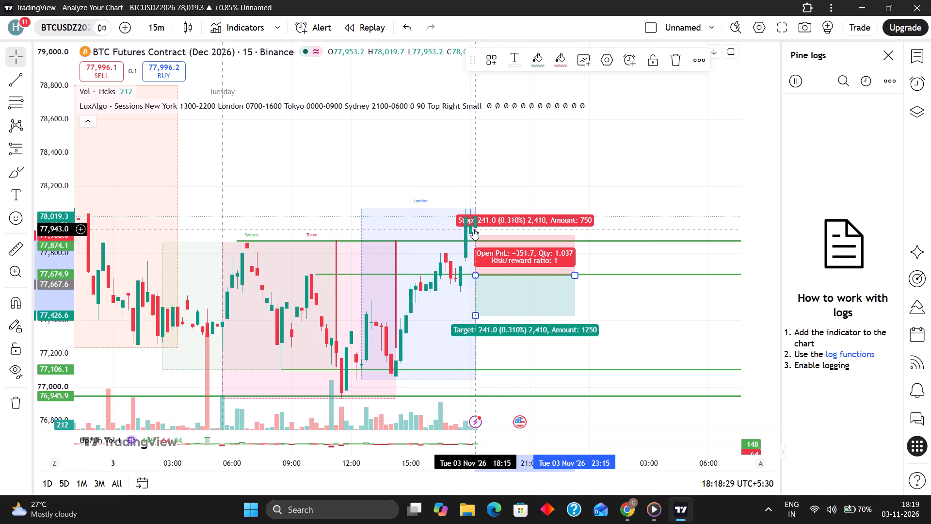
Adjust the short position's stop to 77,899.5, just above the Sydney high, and its target to 77,145.9, just above the 77,106.1 ray.
drag(475, 236, 541, 257)
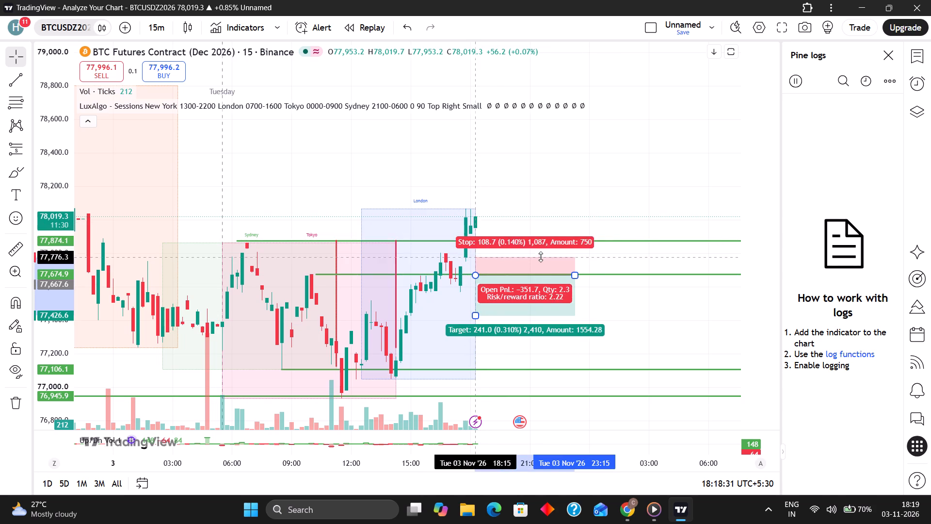
drag(541, 257, 511, 230)
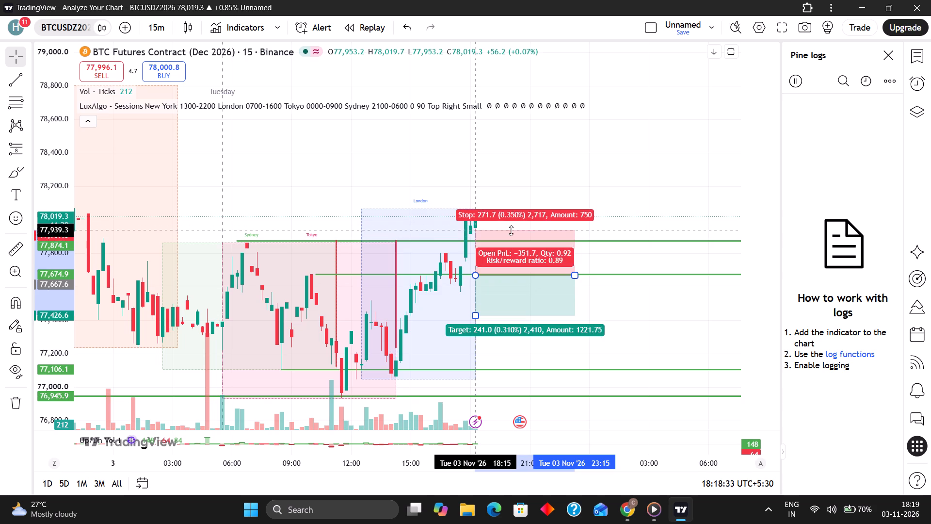
drag(511, 230, 506, 236)
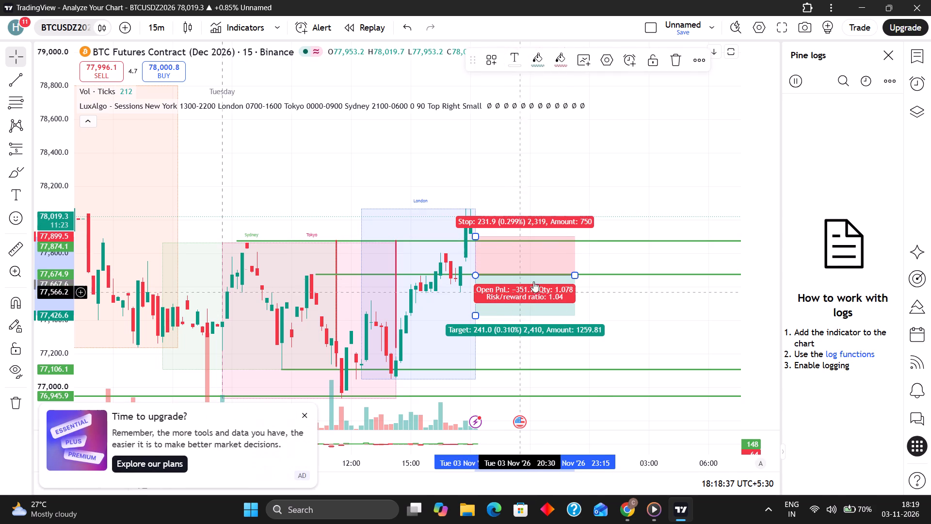
drag(475, 313, 469, 404)
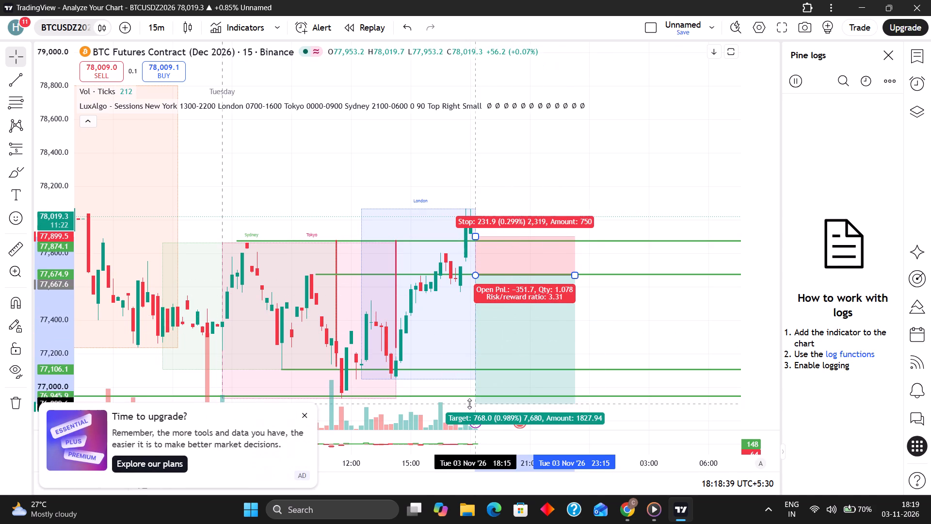
drag(469, 404, 478, 386)
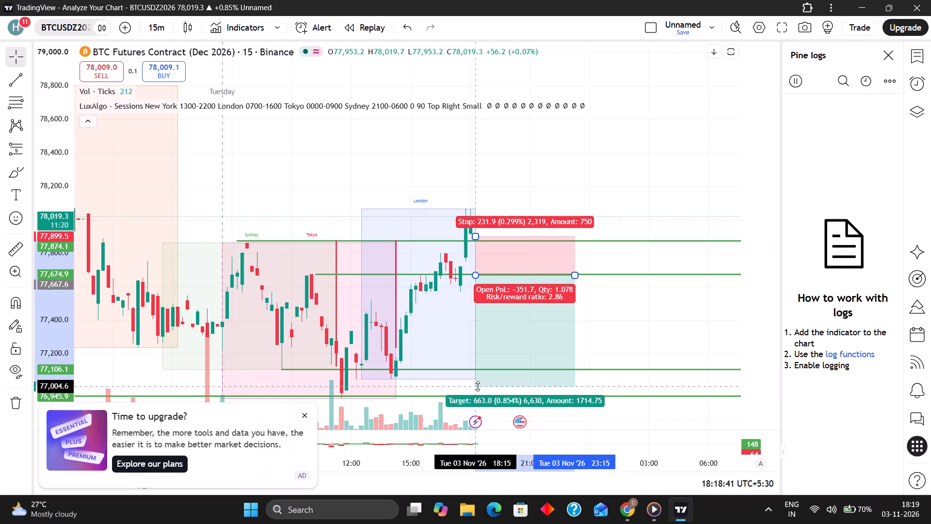
drag(478, 386, 477, 367)
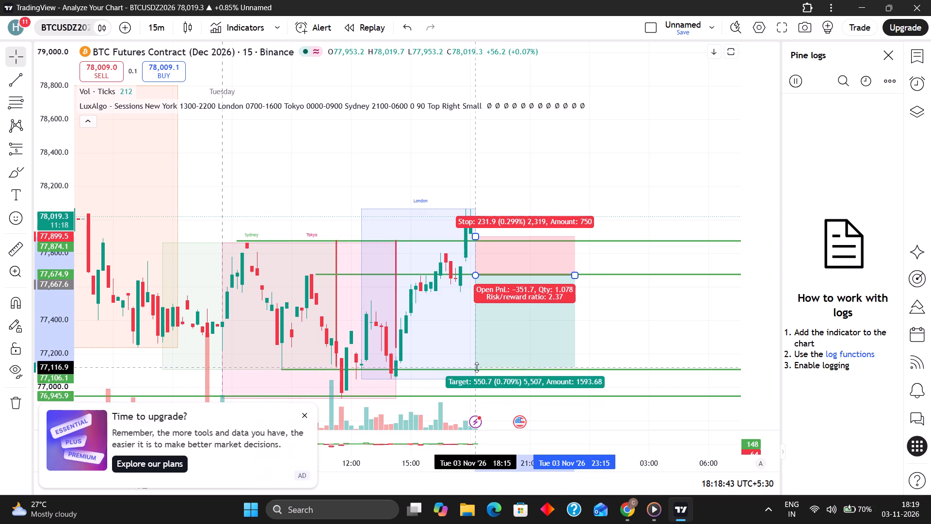
drag(477, 367, 482, 360)
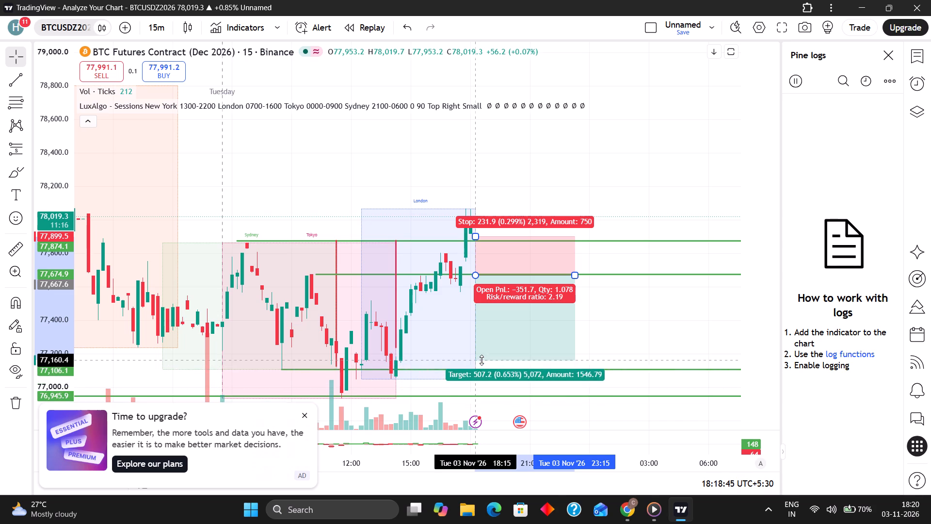
drag(482, 360, 482, 362)
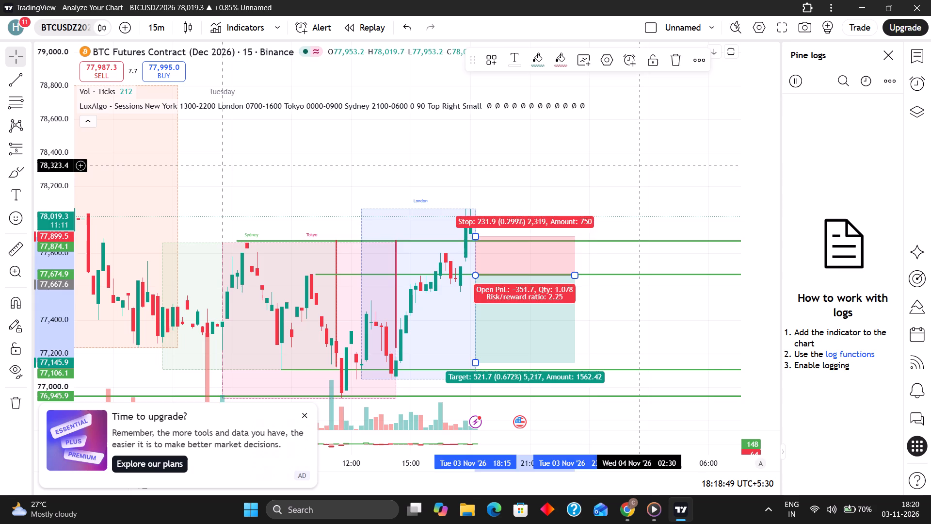
click(638, 165)
Hide the LuxAlgo Sessions indicator on the chart and dismiss the upgrade advertisement.
scroll(653, 146, down, 2)
scroll(657, 191, down, 2)
drag(681, 190, 532, 194)
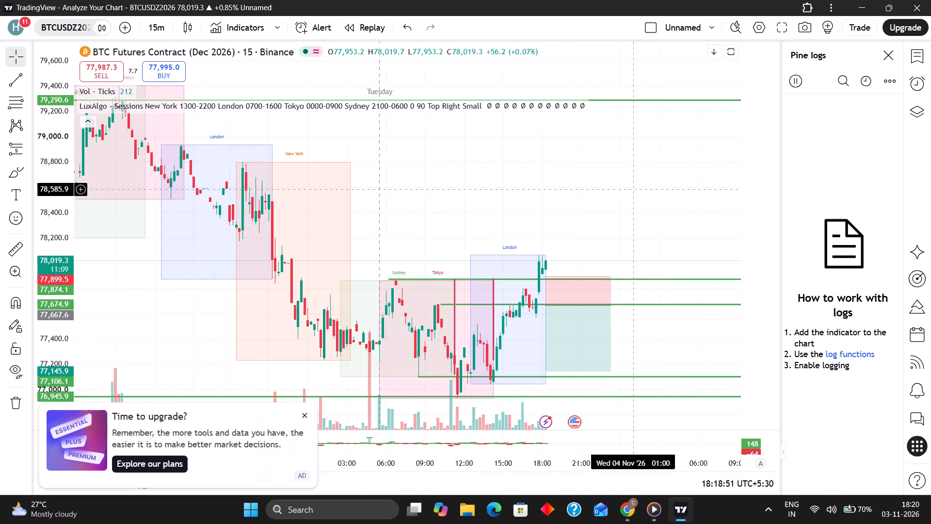
drag(532, 194, 546, 200)
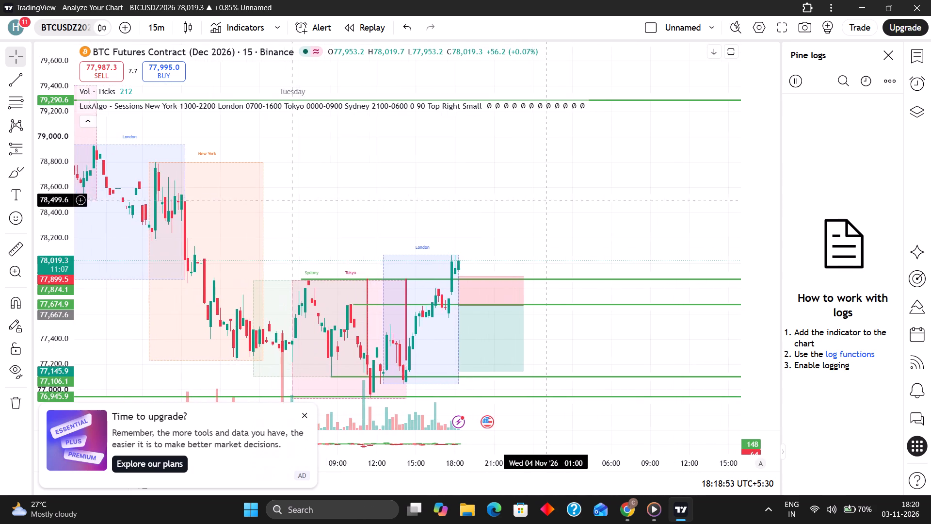
drag(546, 200, 562, 203)
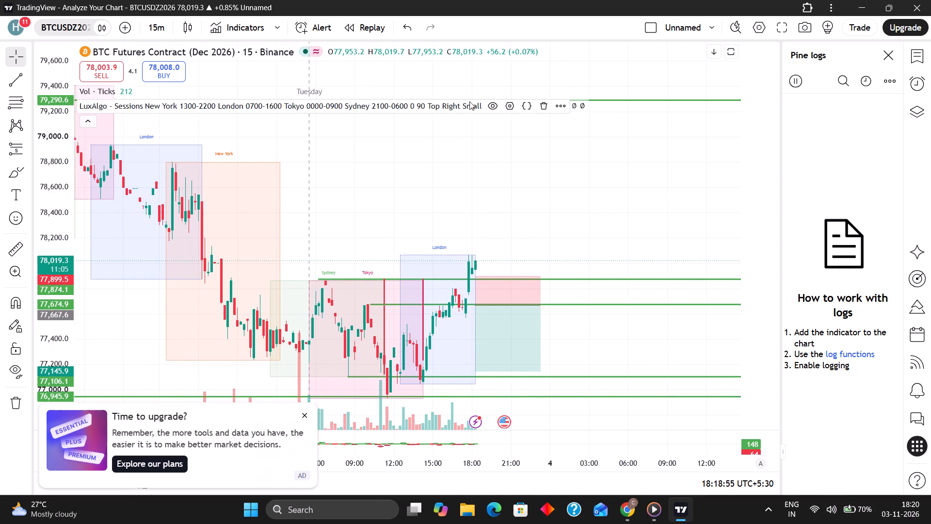
click(494, 106)
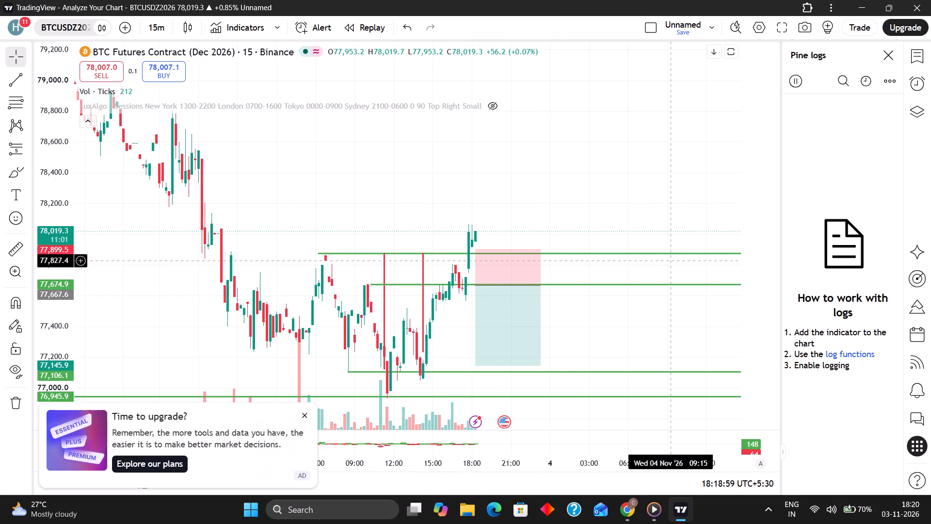
click(302, 418)
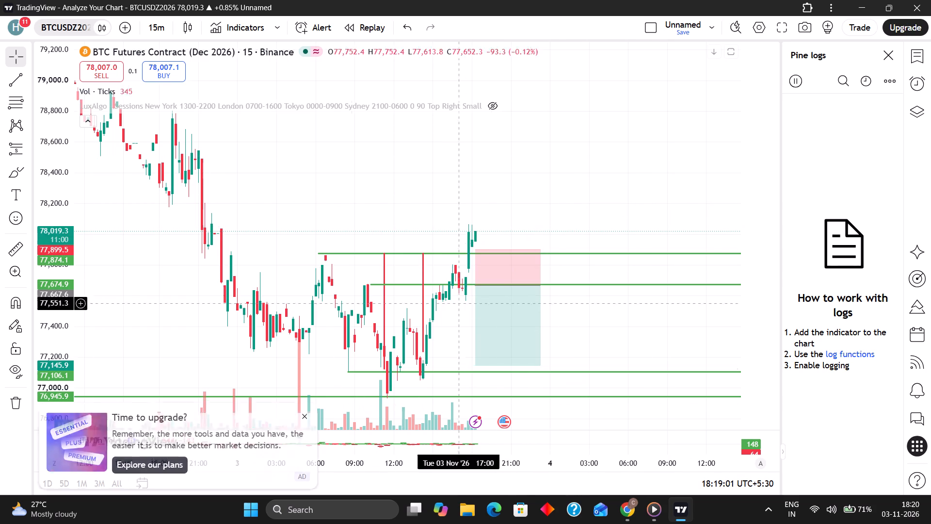
Examine the short position against the marked Sydney and Tokyo levels and the surrounding 15-minute candles.
drag(606, 201, 422, 211)
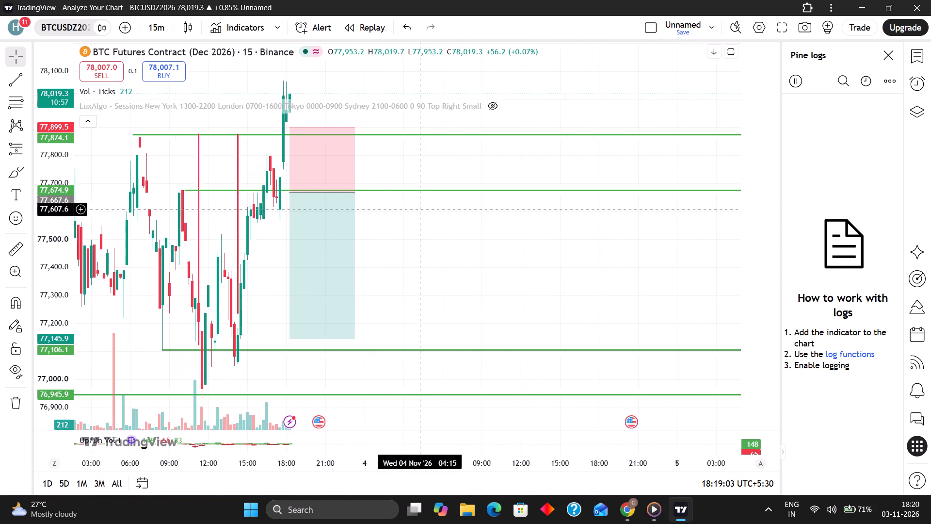
drag(422, 211, 508, 256)
scroll(379, 232, up, 2)
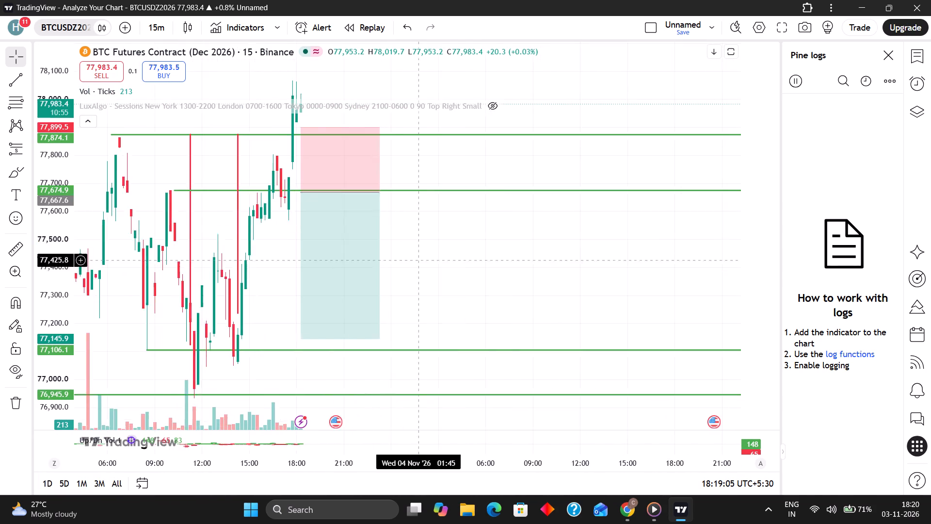
scroll(419, 258, up, 1)
drag(424, 315, 681, 342)
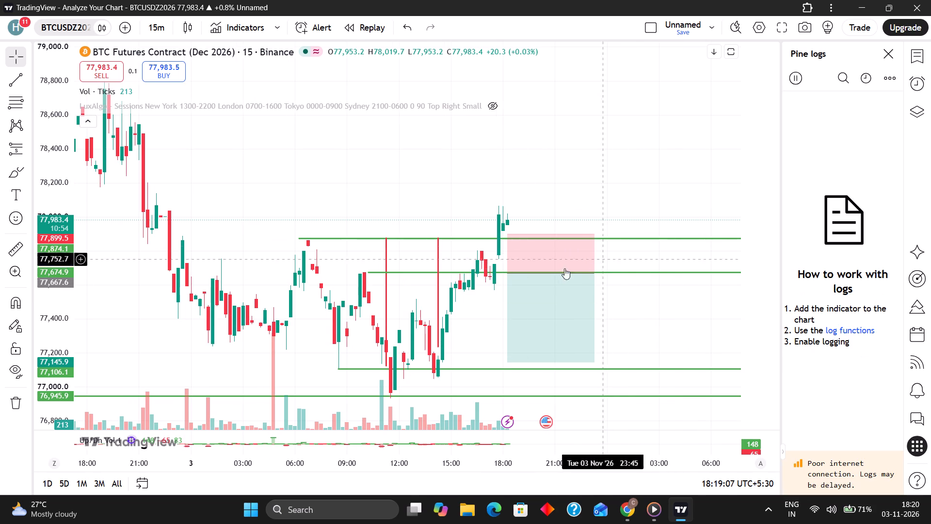
drag(679, 324, 674, 326)
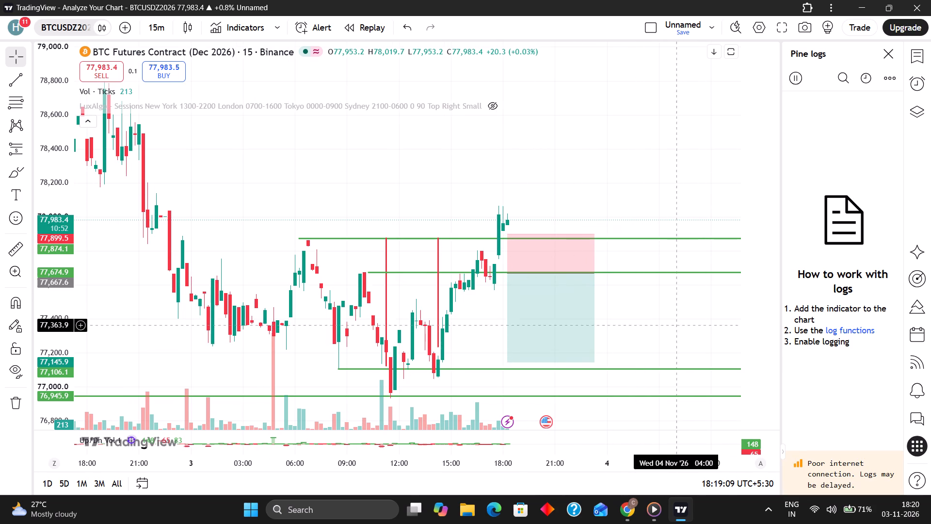
drag(674, 326, 553, 337)
scroll(554, 337, down, 1)
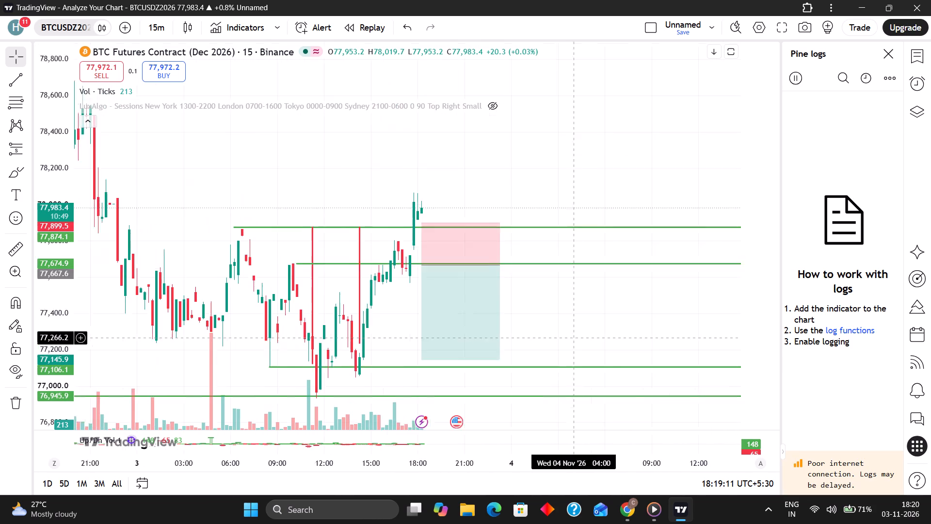
drag(553, 337, 533, 308)
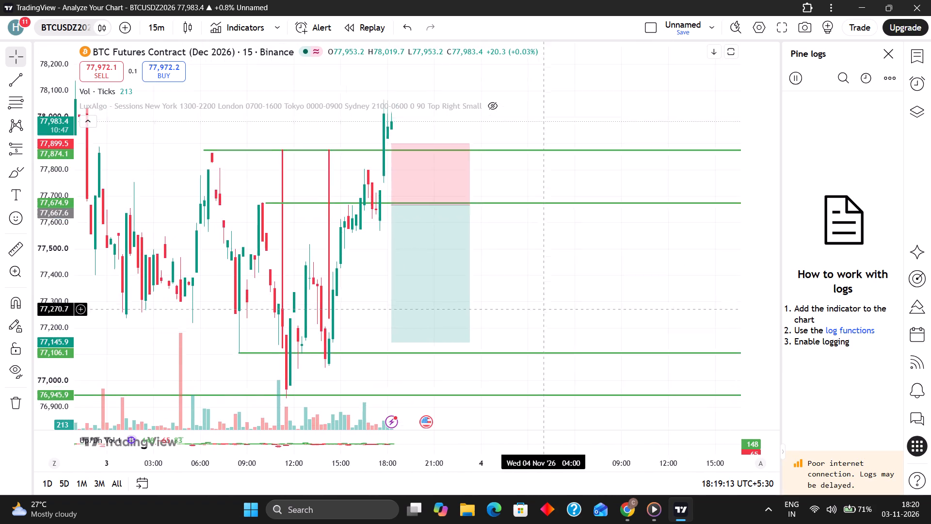
drag(533, 308, 530, 311)
drag(545, 289, 613, 294)
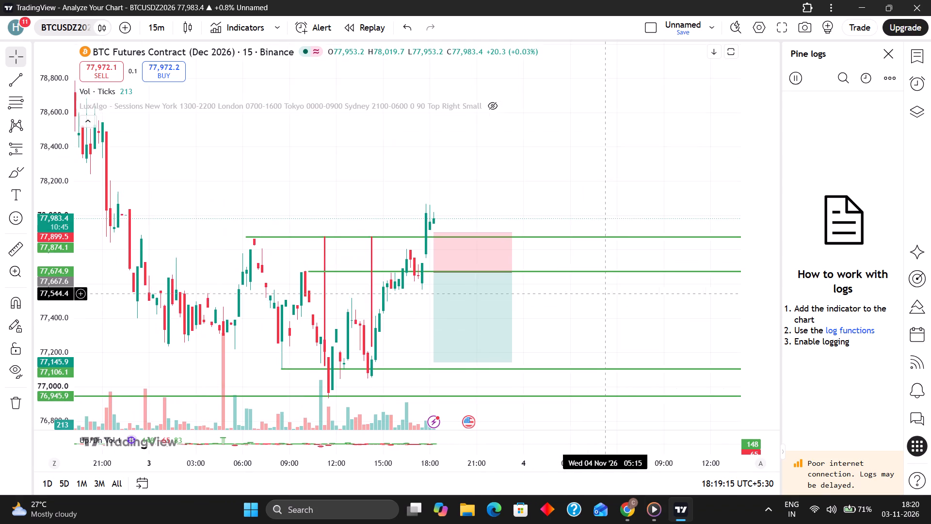
drag(613, 294, 582, 298)
scroll(619, 287, down, 1)
scroll(579, 295, up, 2)
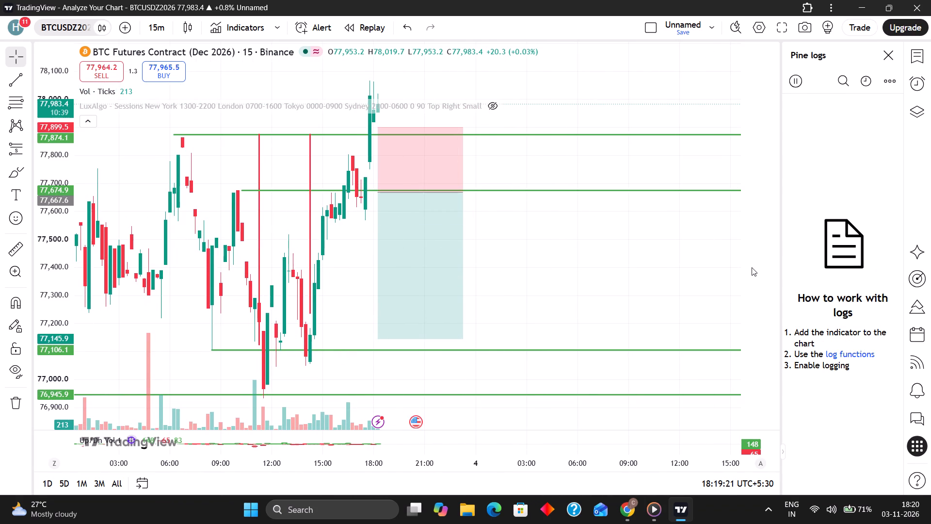
Switch to the lecture video in Media Player and show the hidden system tray icons.
click(651, 513)
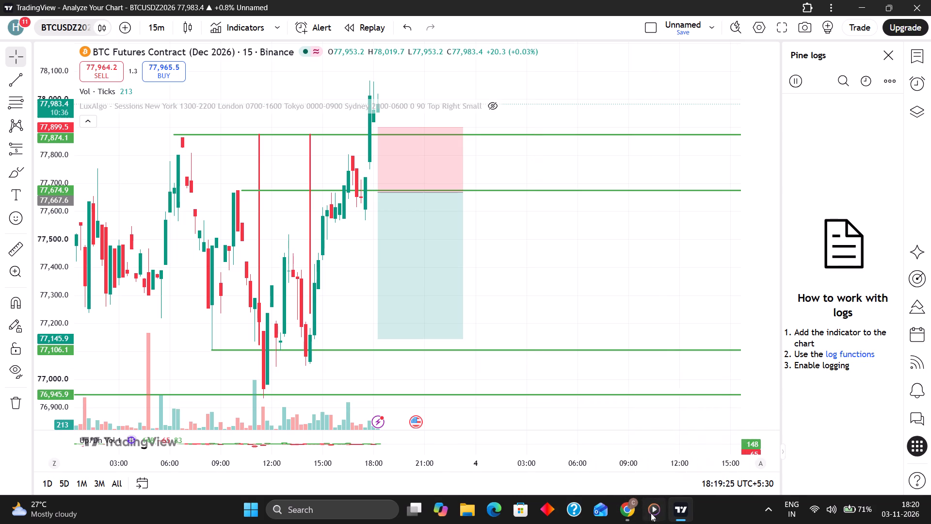
click(760, 514)
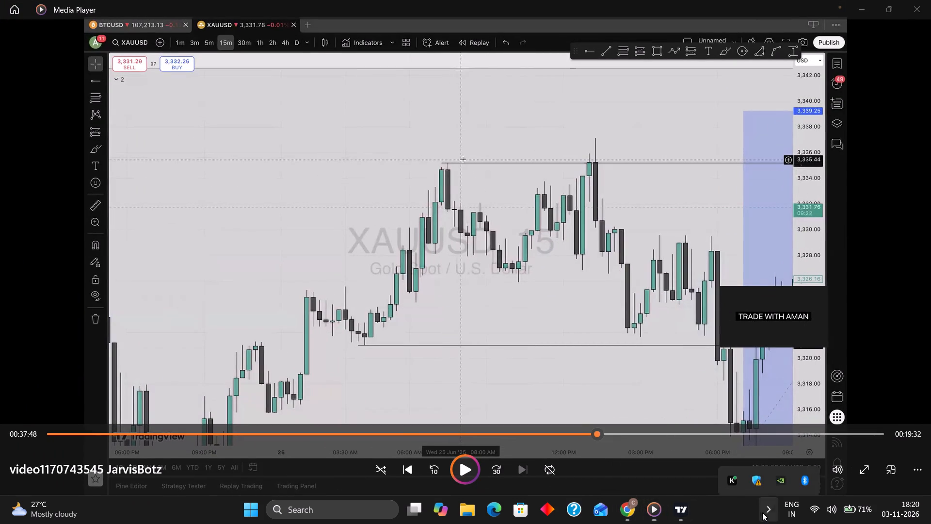
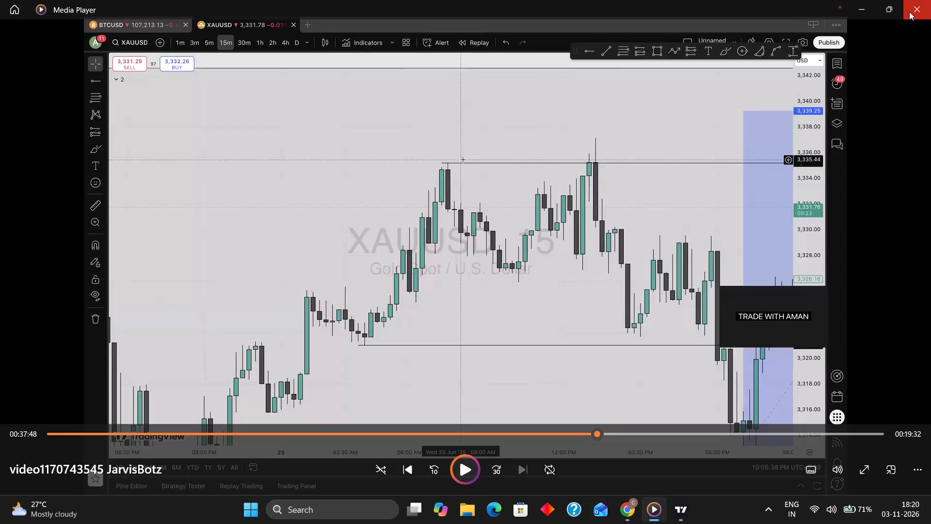
click(909, 11)
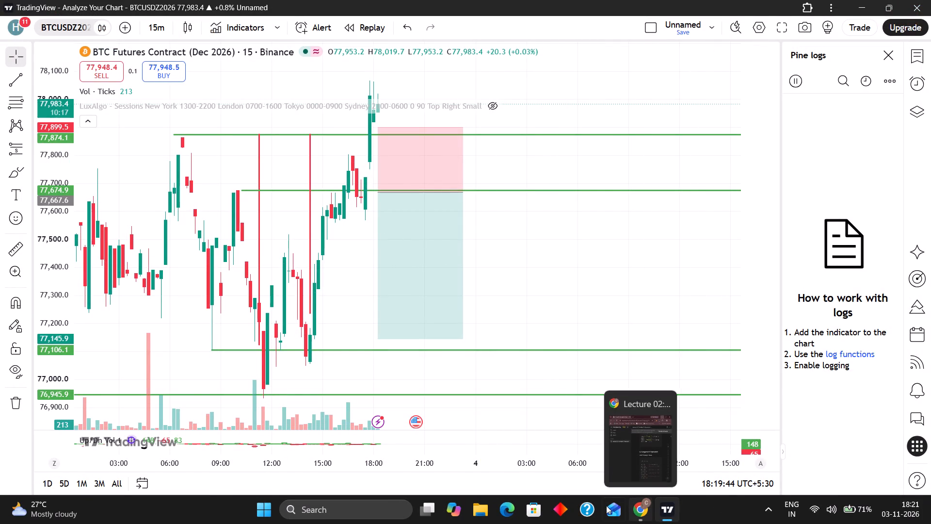
click(480, 520)
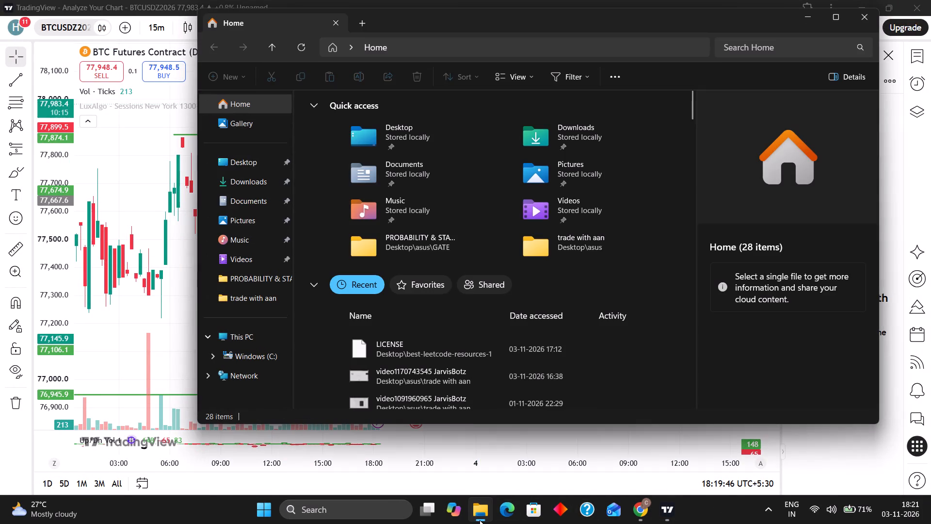
click(261, 187)
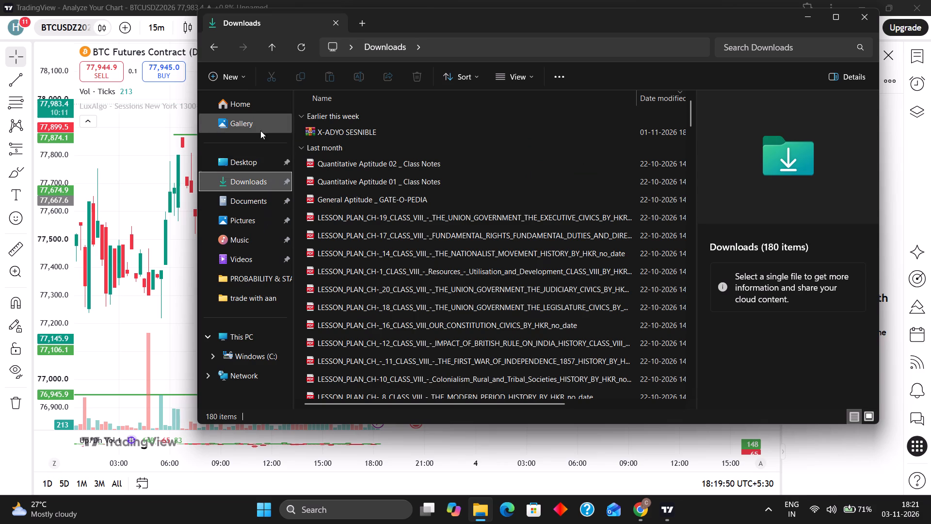
click(264, 160)
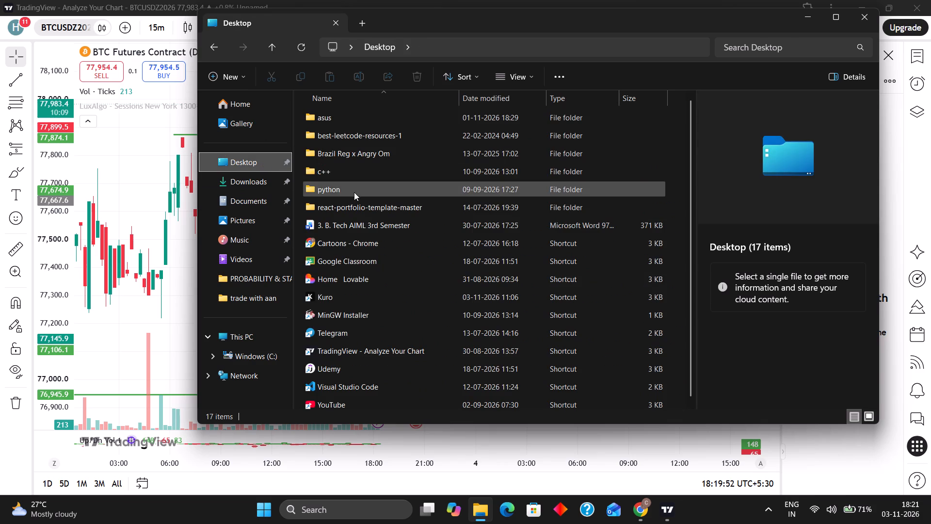
click(345, 115)
click(345, 115)
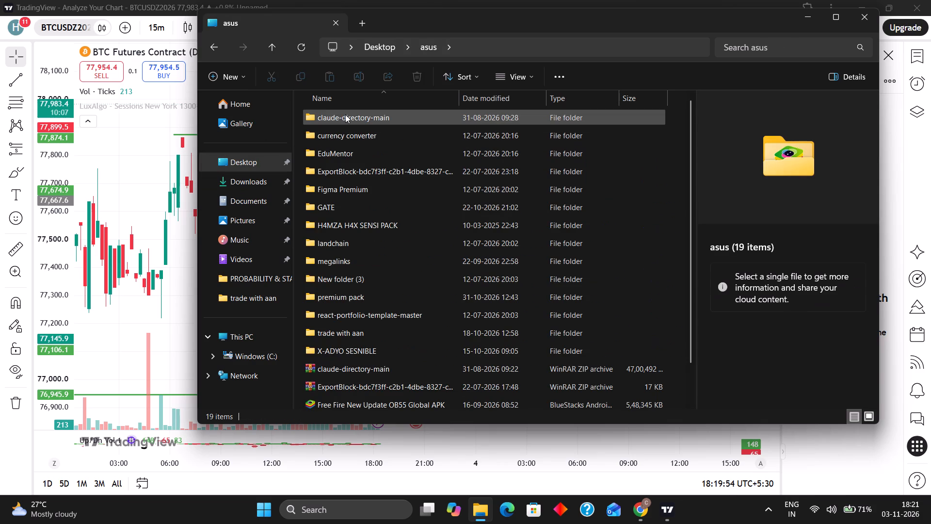
click(406, 141)
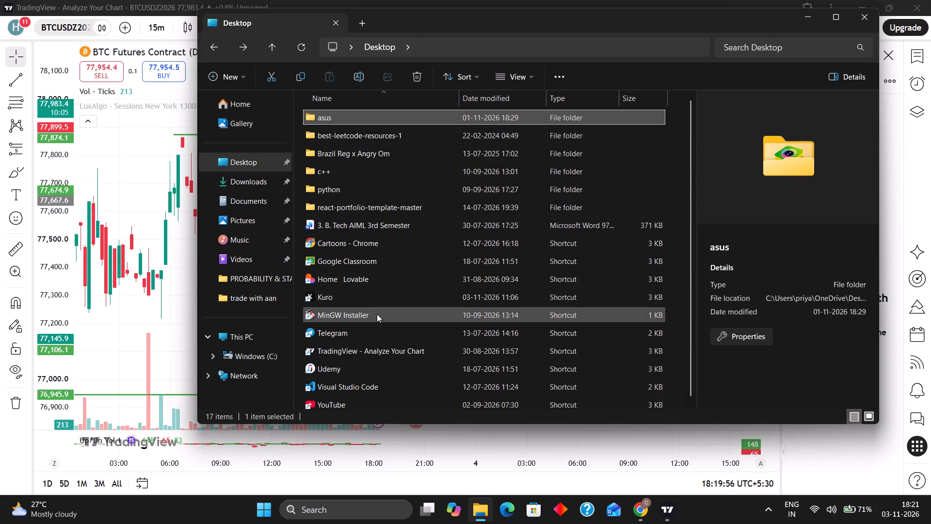
scroll(379, 172, down, 2)
scroll(400, 254, down, 2)
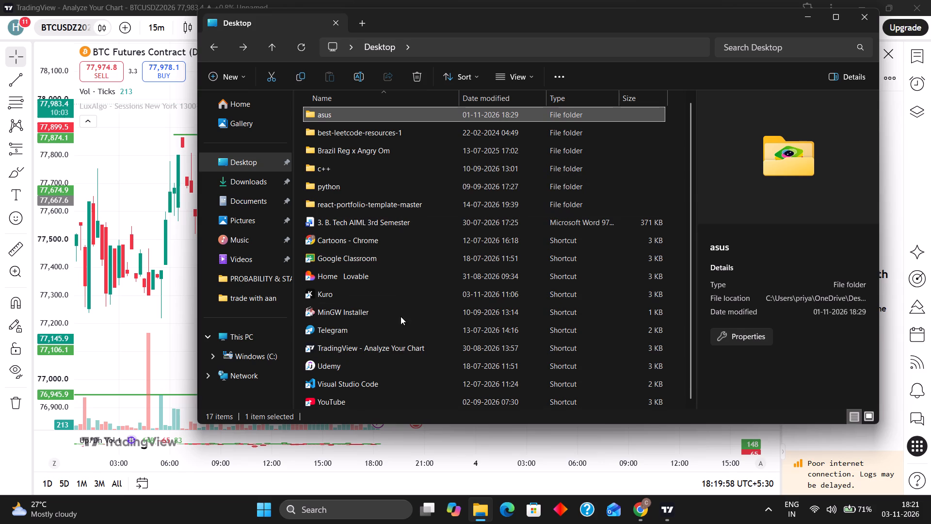
scroll(369, 180, up, 1)
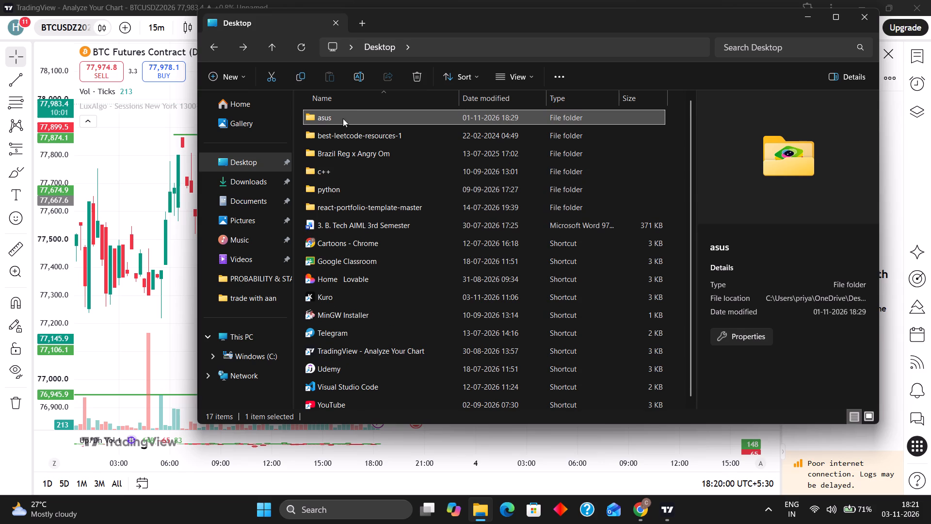
double_click(339, 112)
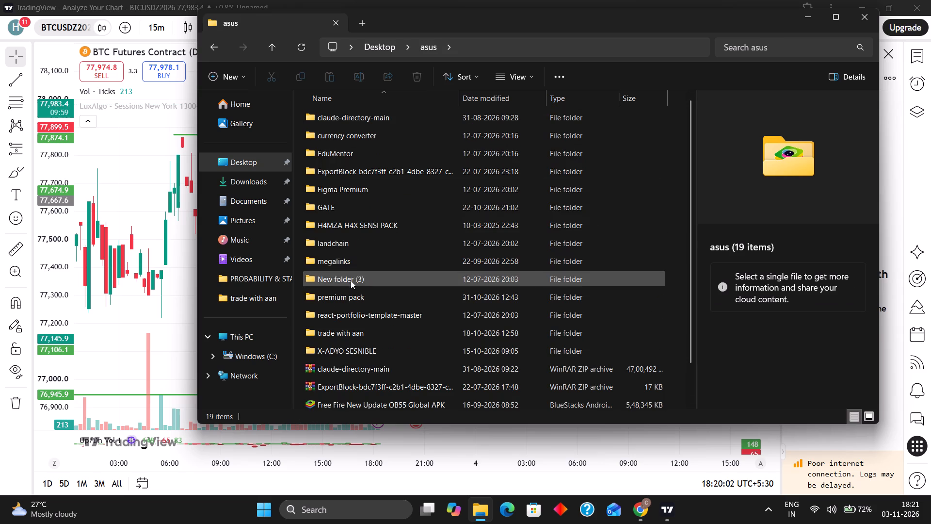
double_click(363, 329)
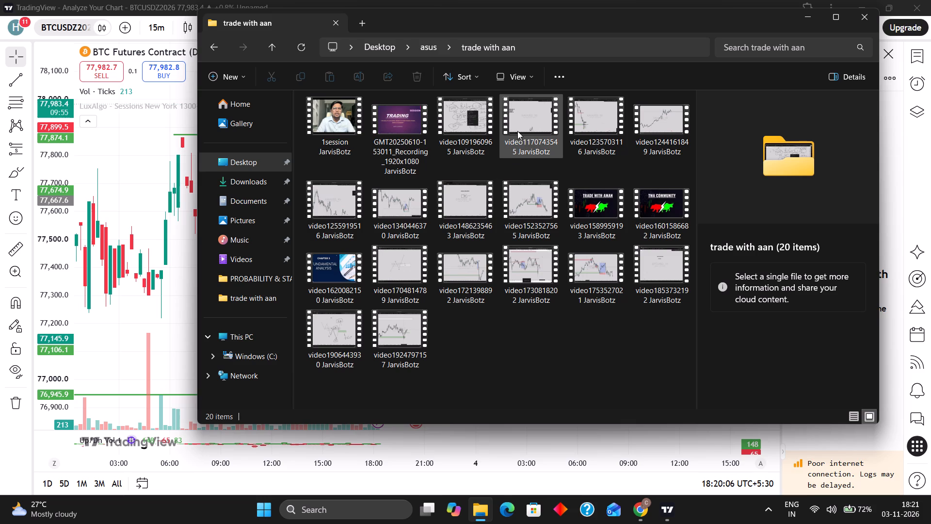
double_click(588, 108)
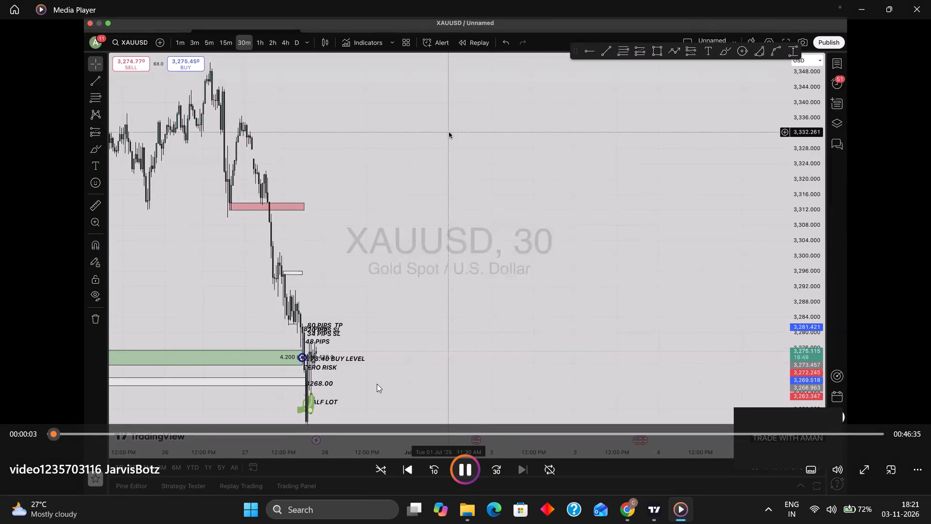
Skip through the opening of the PF STRATEGY lecture, watch the trend and BOS explanation, and pause it at 3:46.
click(656, 510)
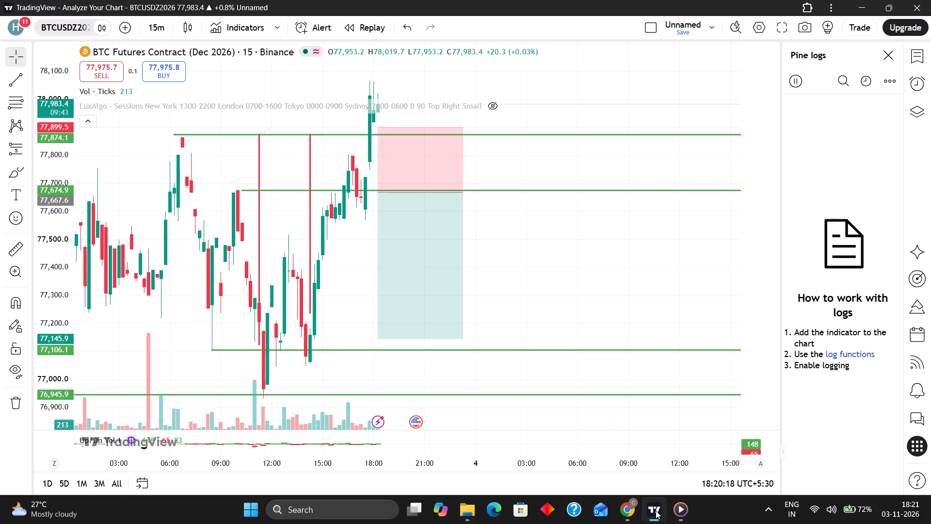
click(657, 506)
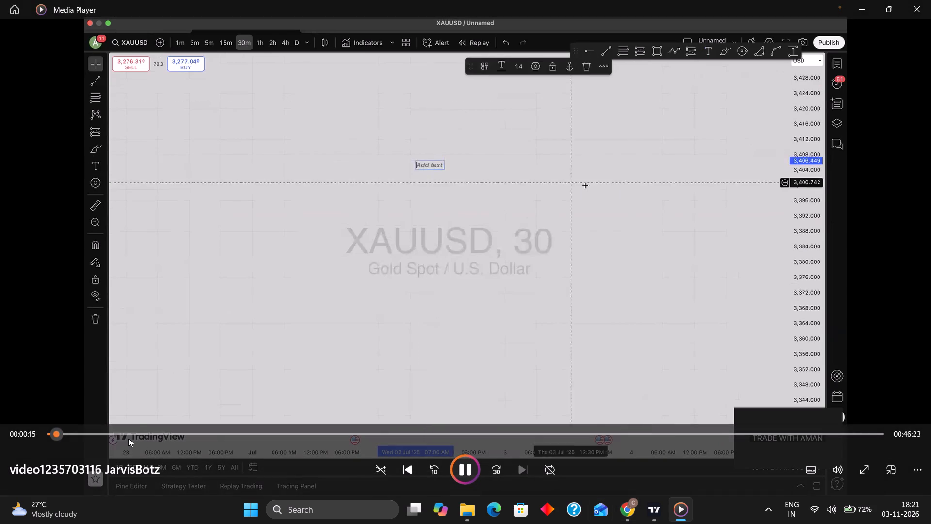
click(499, 468)
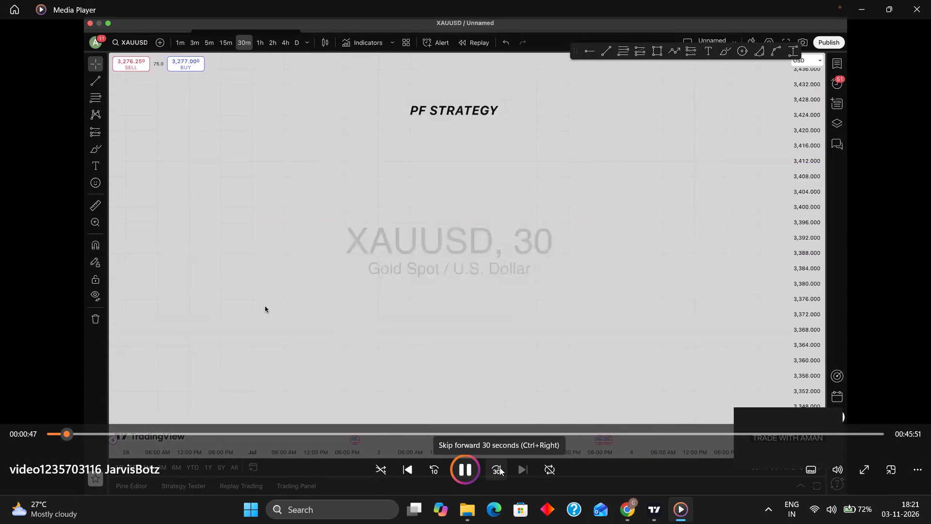
click(433, 469)
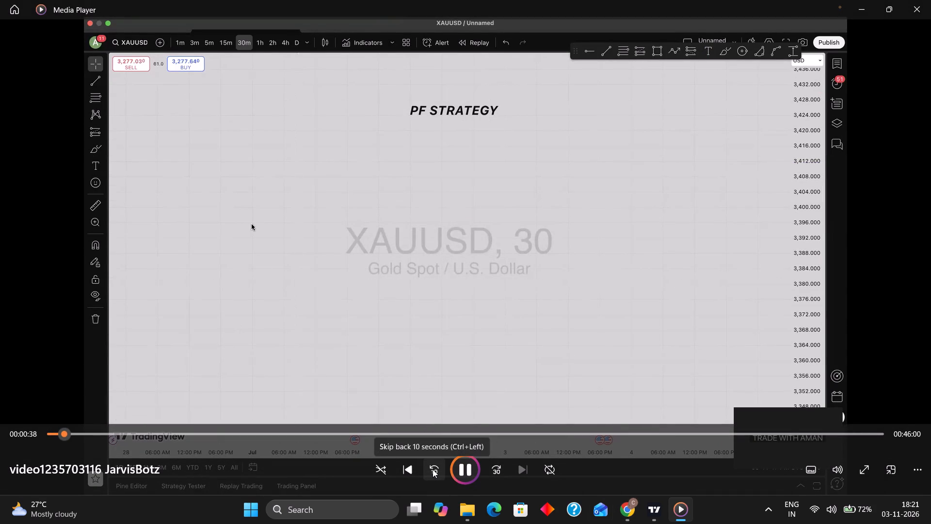
click(500, 469)
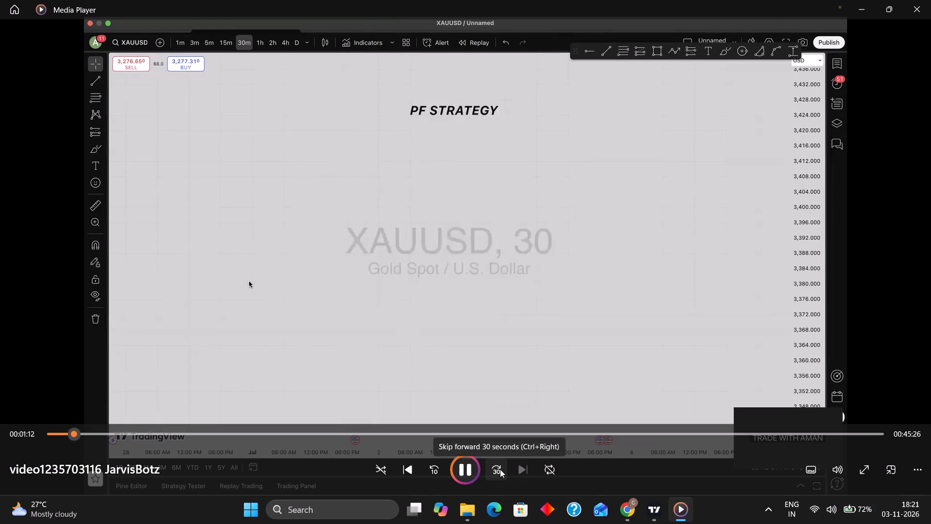
click(500, 469)
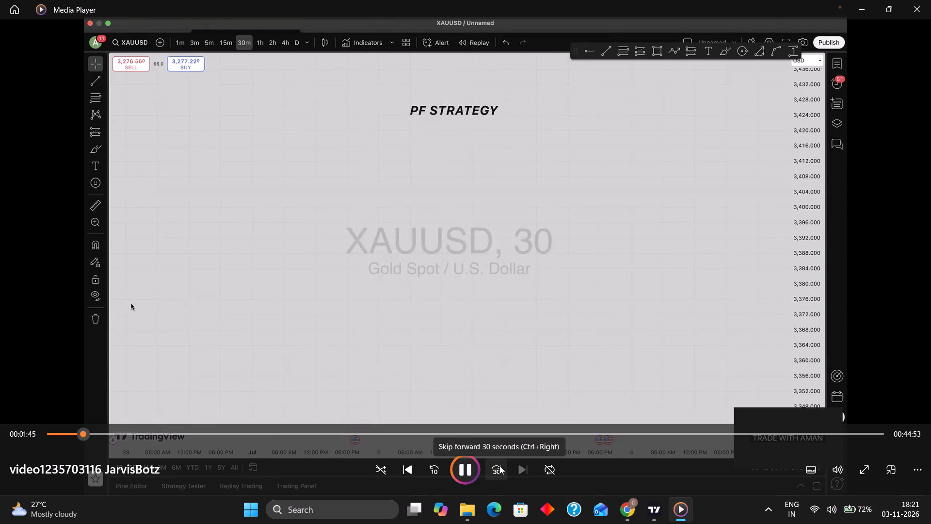
click(499, 466)
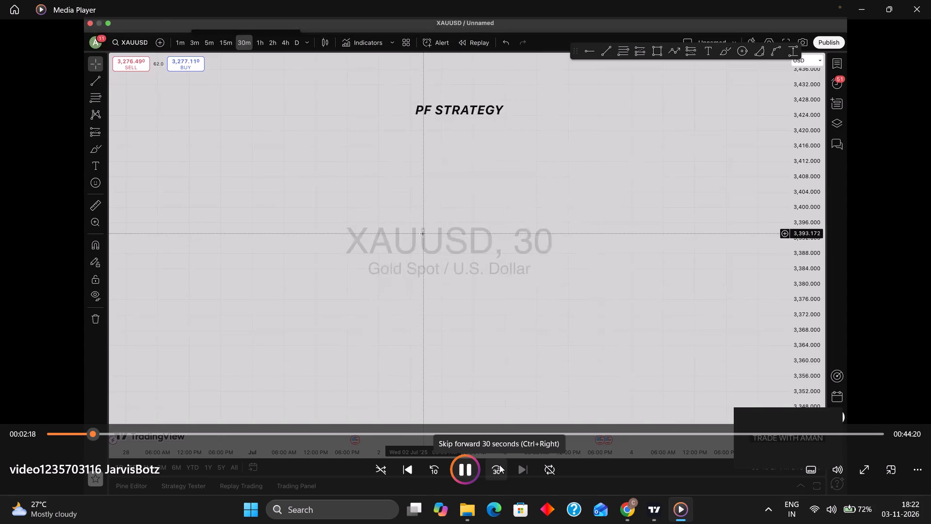
click(499, 465)
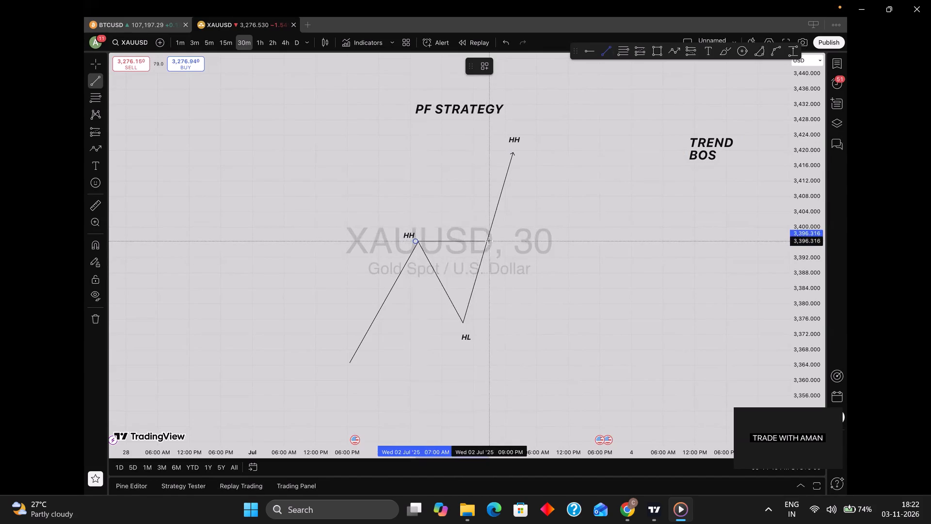
click(661, 512)
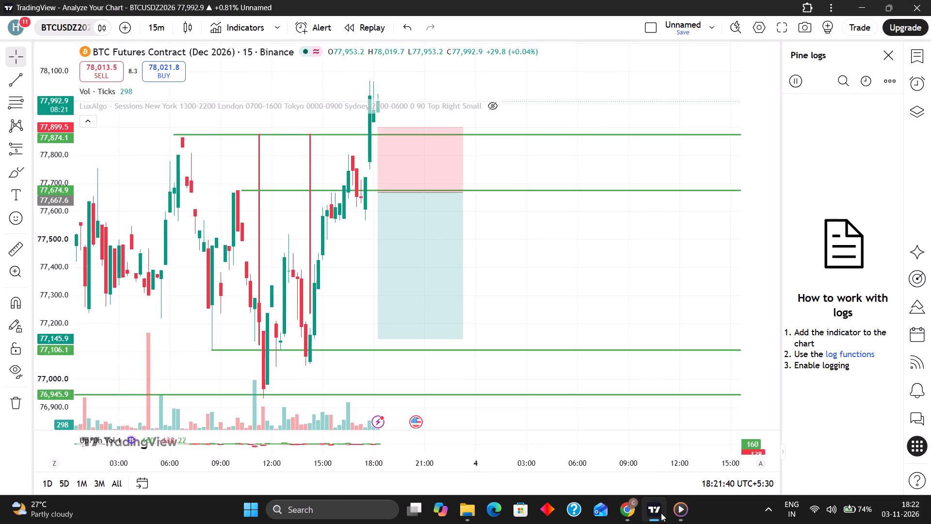
click(661, 513)
click(557, 282)
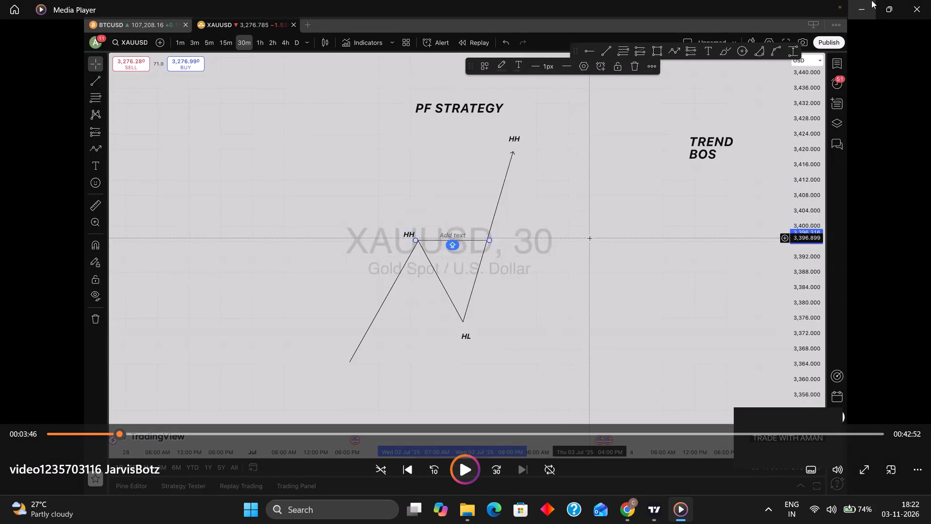
Capture a screenshot of the BTC futures chart with the marked levels and short position, and dismiss the Snipping Tool notification.
click(871, 0)
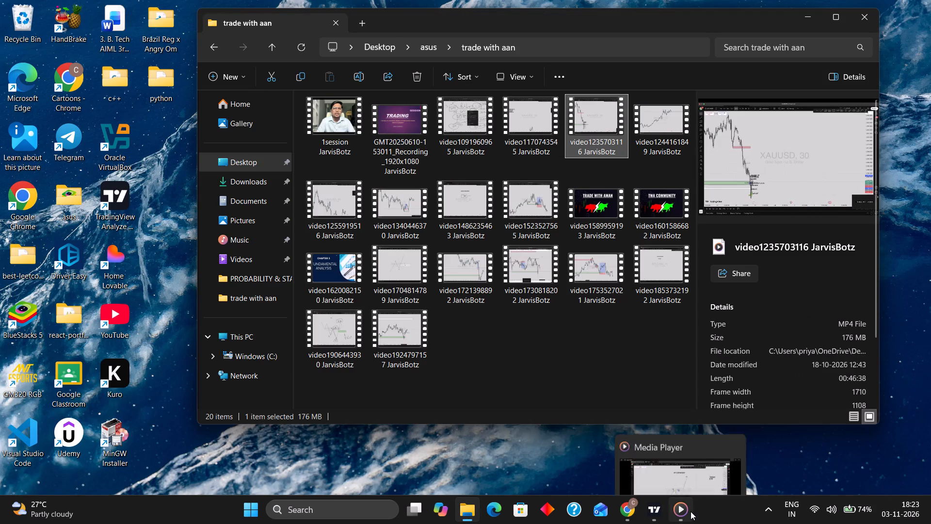
click(687, 511)
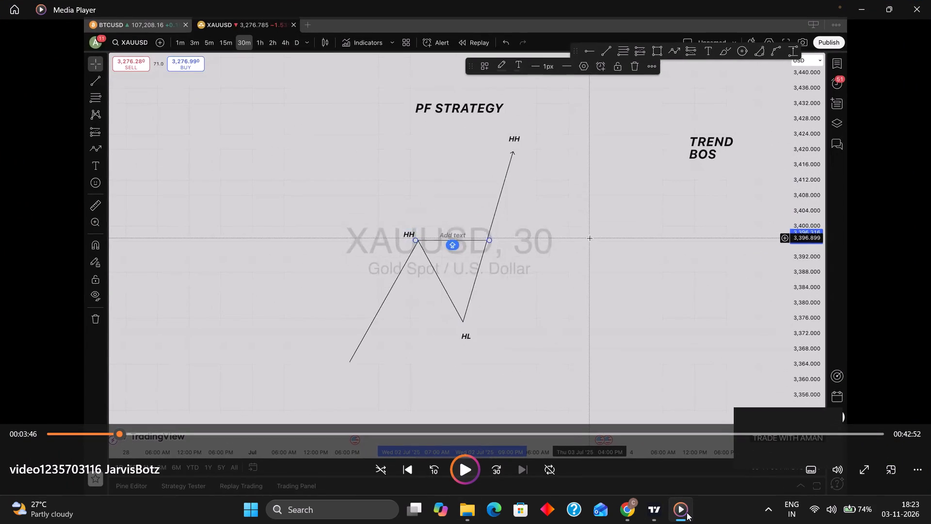
click(687, 512)
click(645, 511)
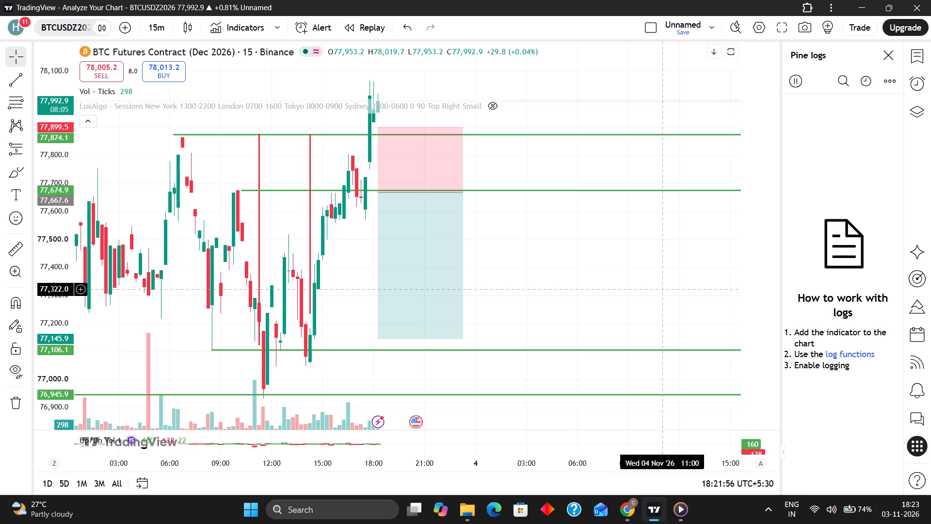
key(Print)
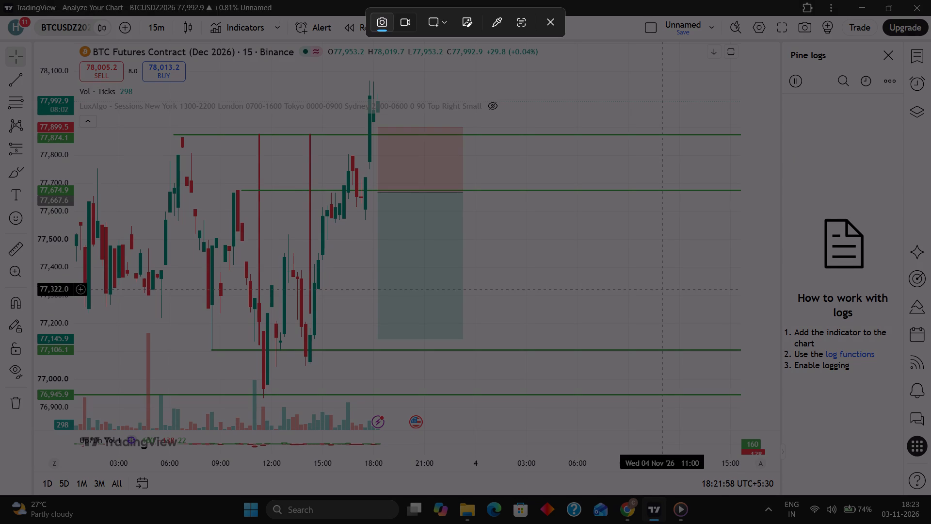
drag(33, 38, 665, 167)
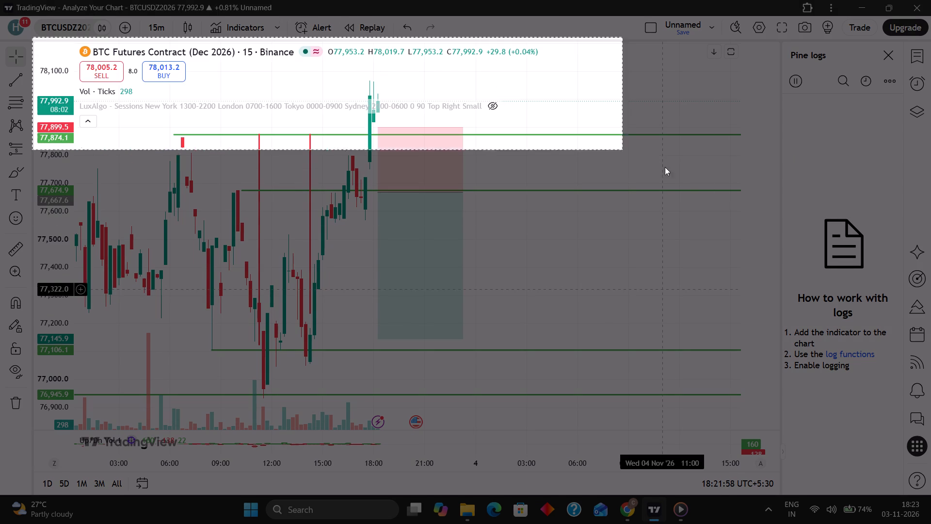
drag(665, 167, 930, 523)
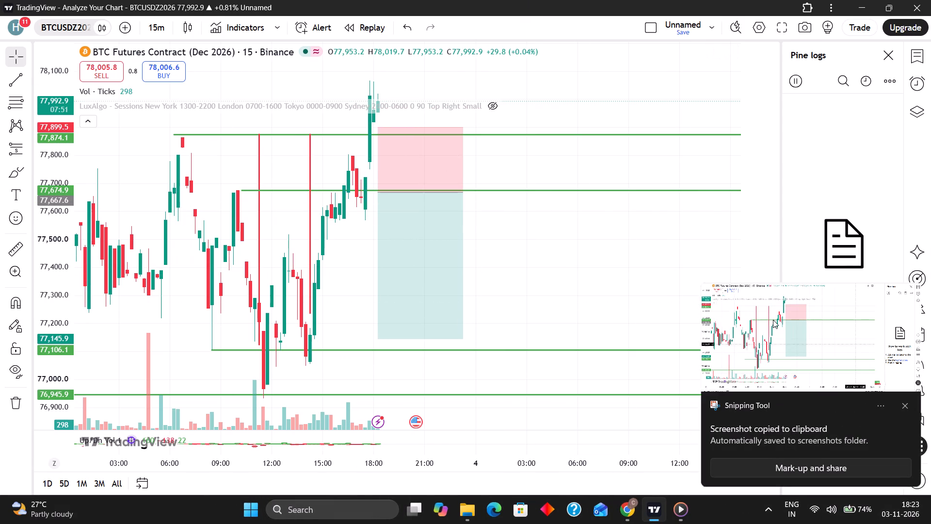
drag(772, 442, 901, 432)
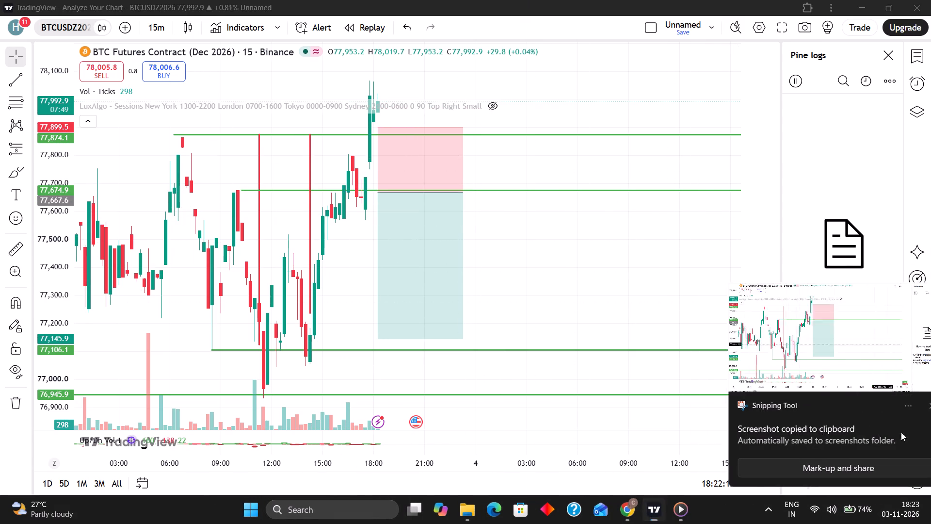
drag(901, 432, 930, 434)
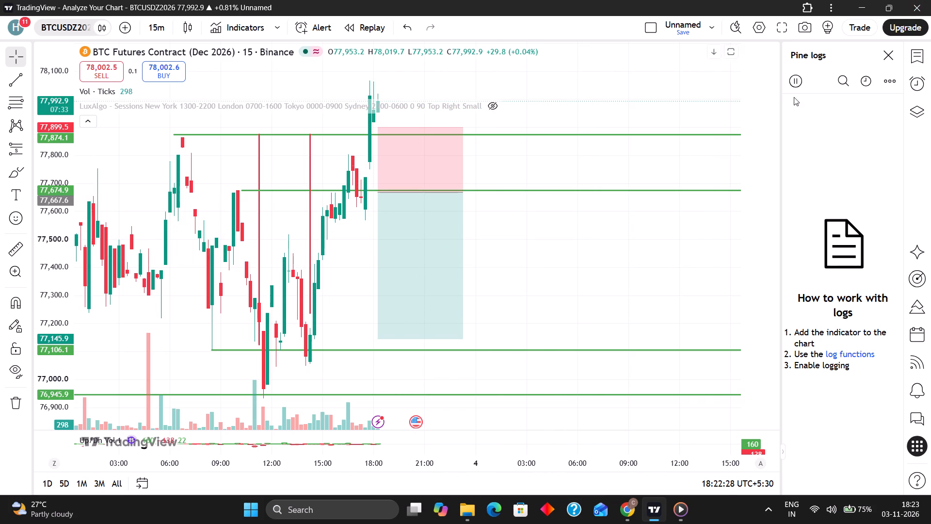
Minimise the TradingView and File Explorer windows and return to the PF STRATEGY lecture in Media Player.
click(868, 0)
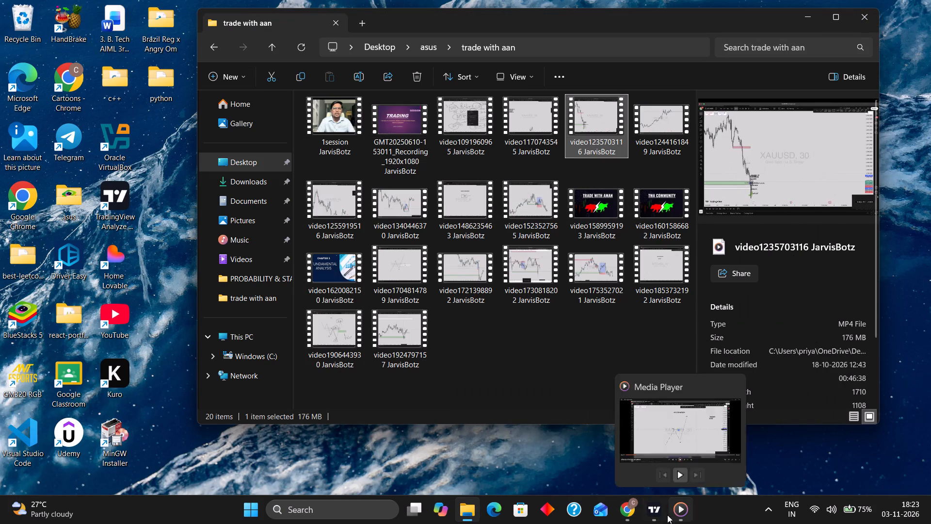
click(810, 15)
click(682, 522)
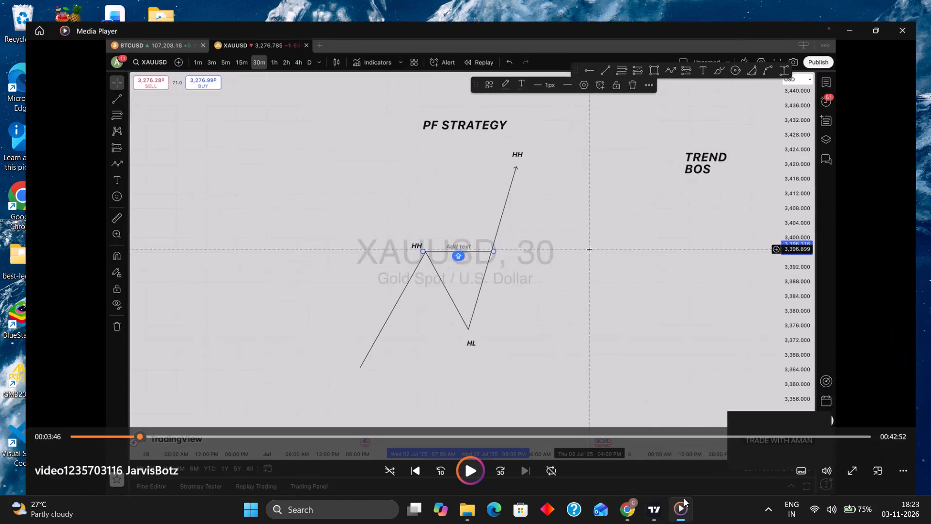
click(595, 222)
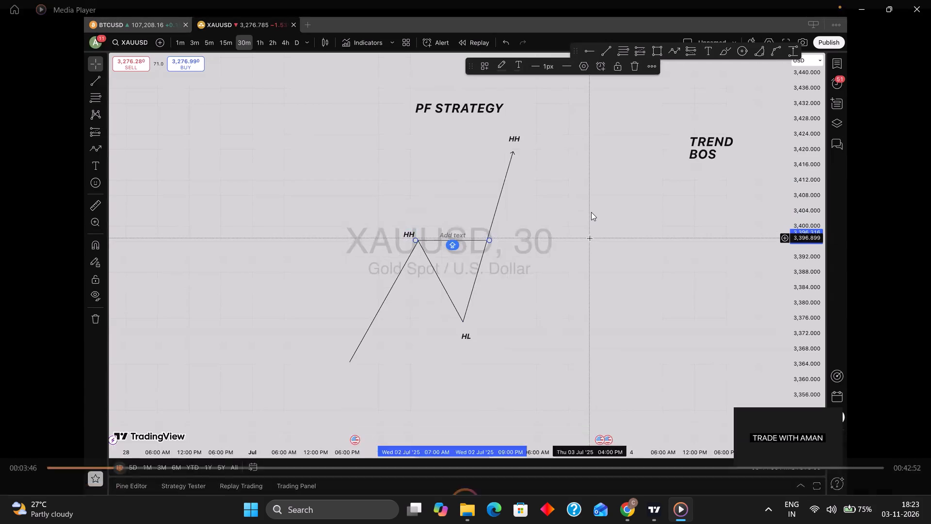
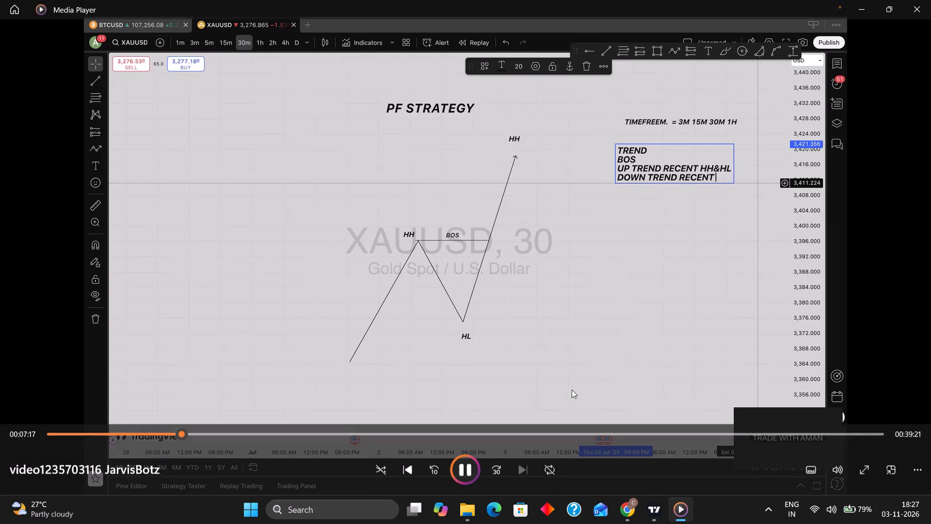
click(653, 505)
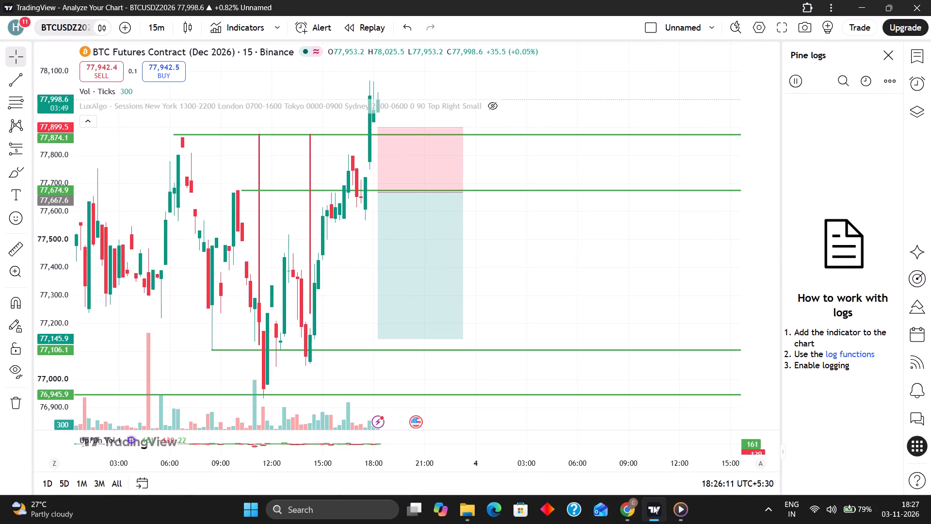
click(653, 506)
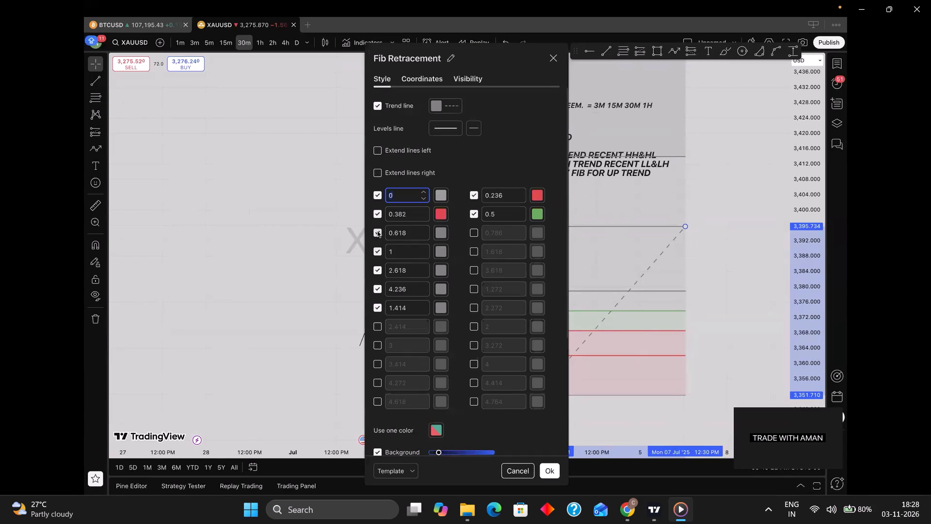
Rewind the PF STRATEGY lecture to the Fib Retracement settings dialog and pause it at 8:07.
click(510, 283)
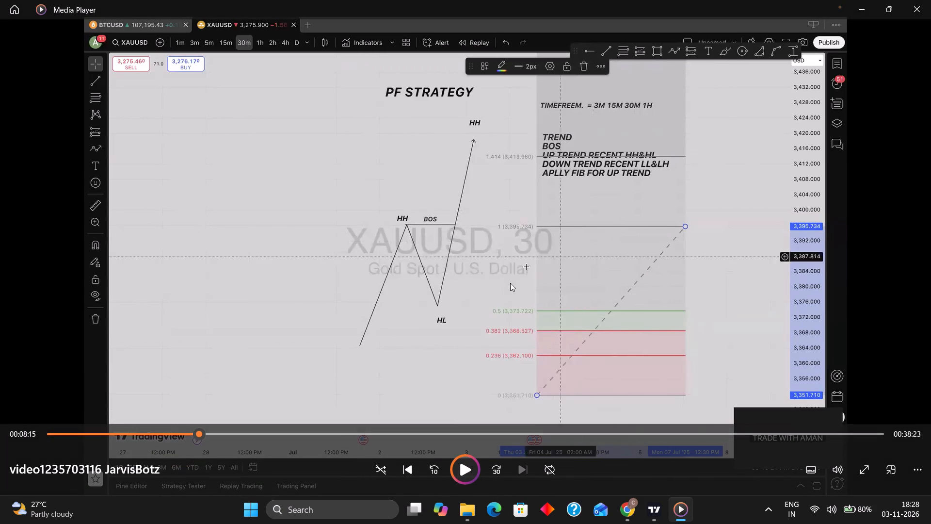
click(456, 259)
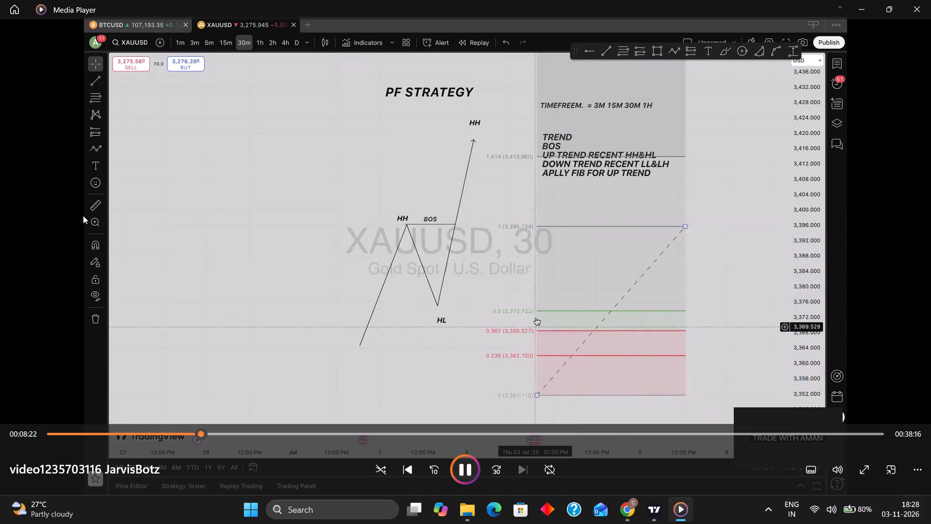
click(430, 471)
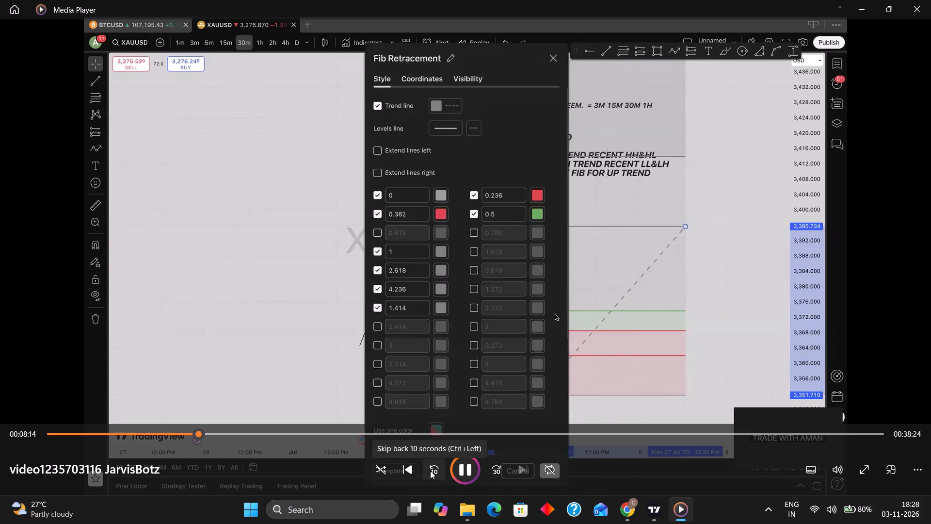
click(345, 249)
click(432, 466)
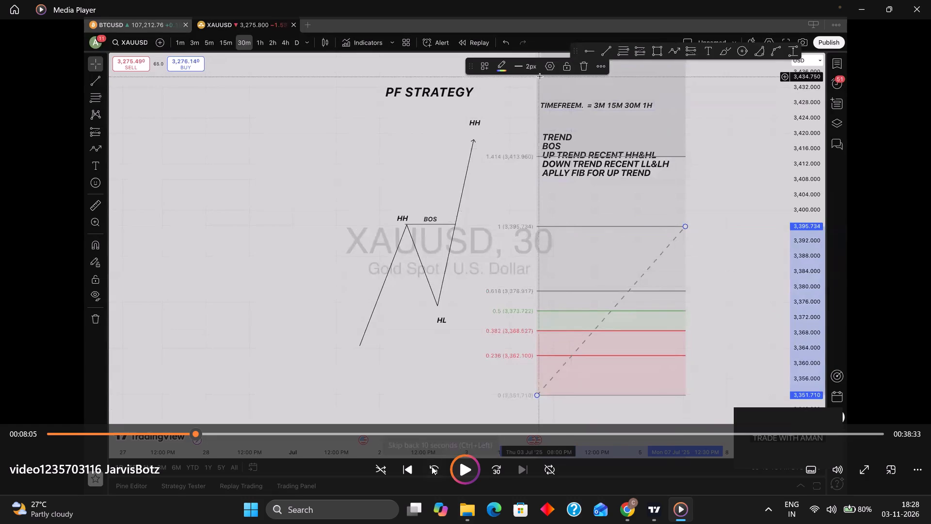
click(374, 301)
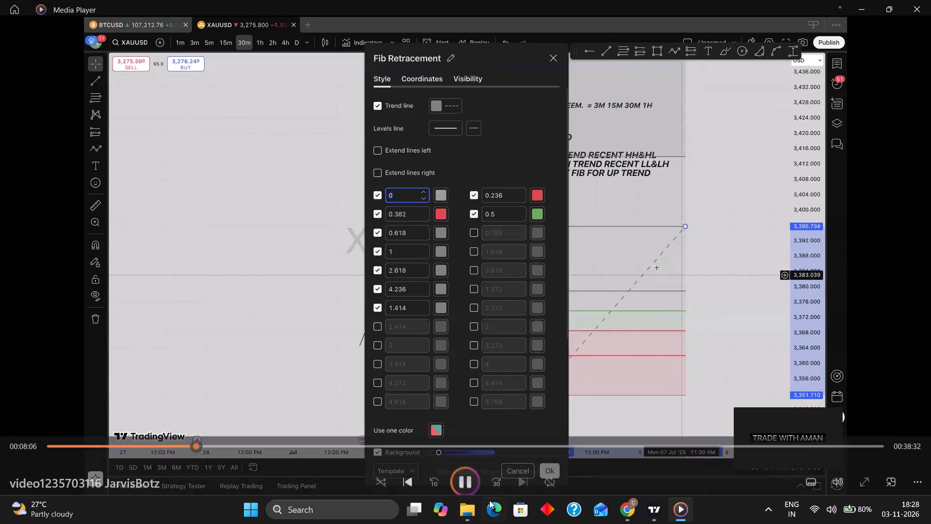
click(462, 480)
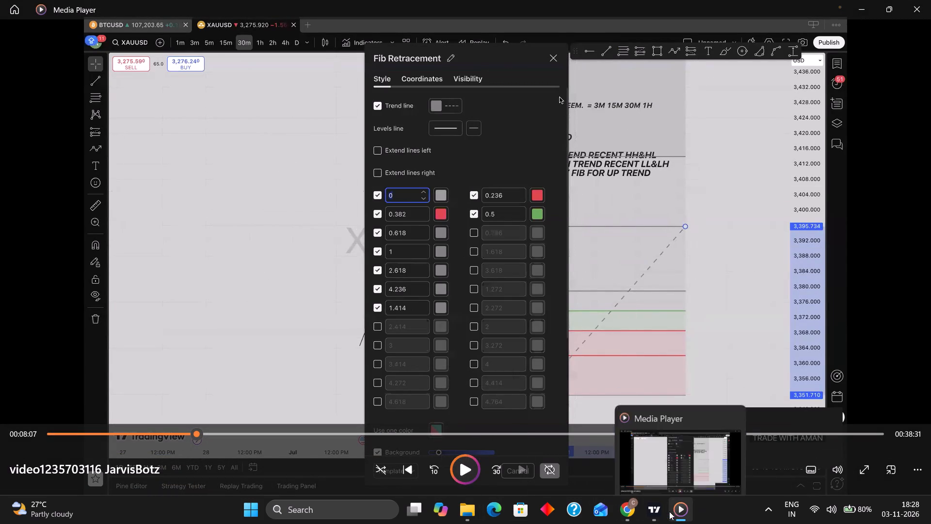
Switch to the TradingView BTC futures chart, try to dismiss the Delta Exchange advert, and close the browser window that opens.
click(656, 512)
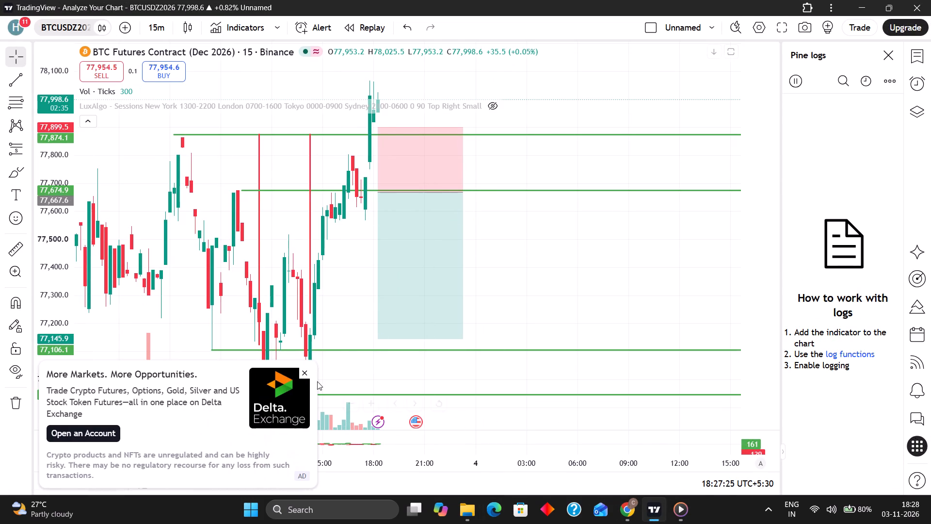
click(304, 379)
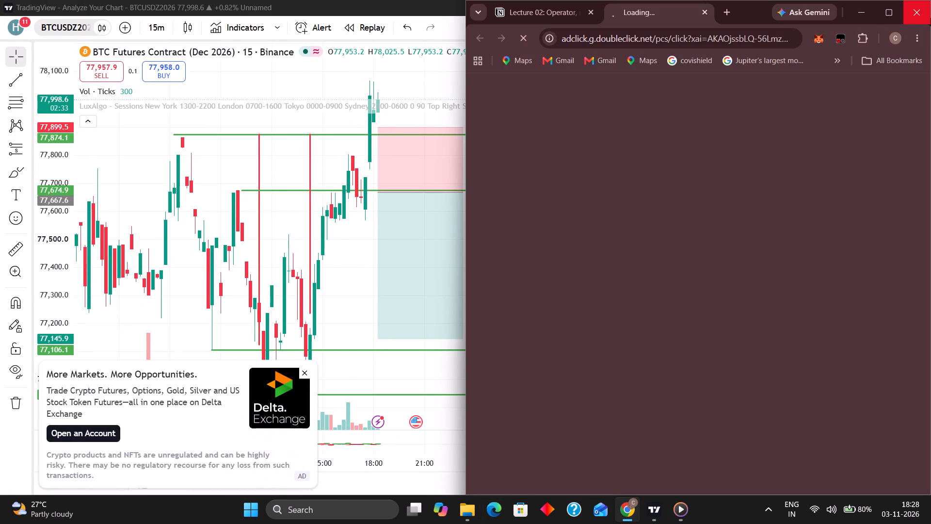
click(930, 17)
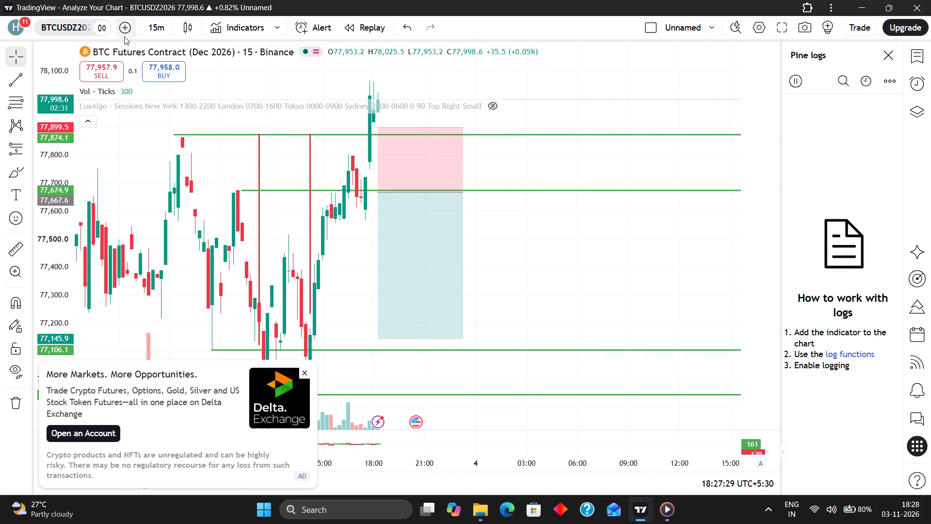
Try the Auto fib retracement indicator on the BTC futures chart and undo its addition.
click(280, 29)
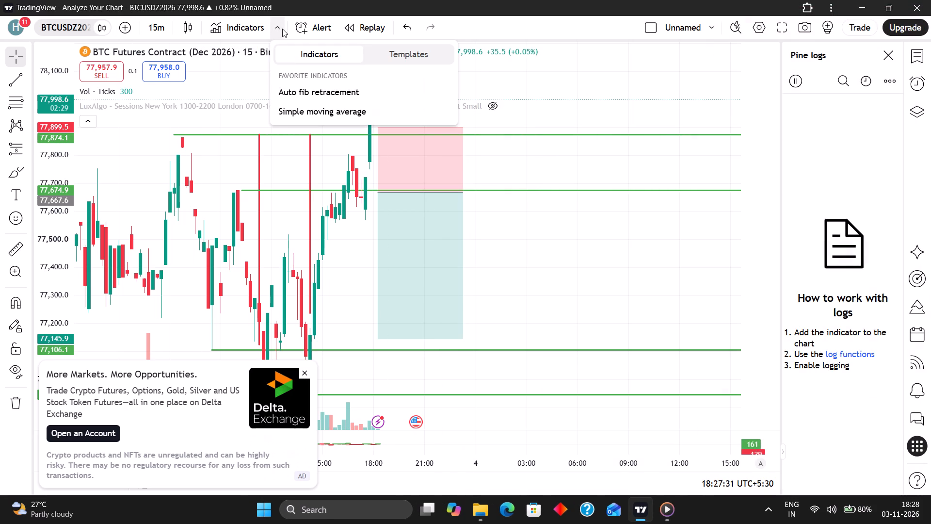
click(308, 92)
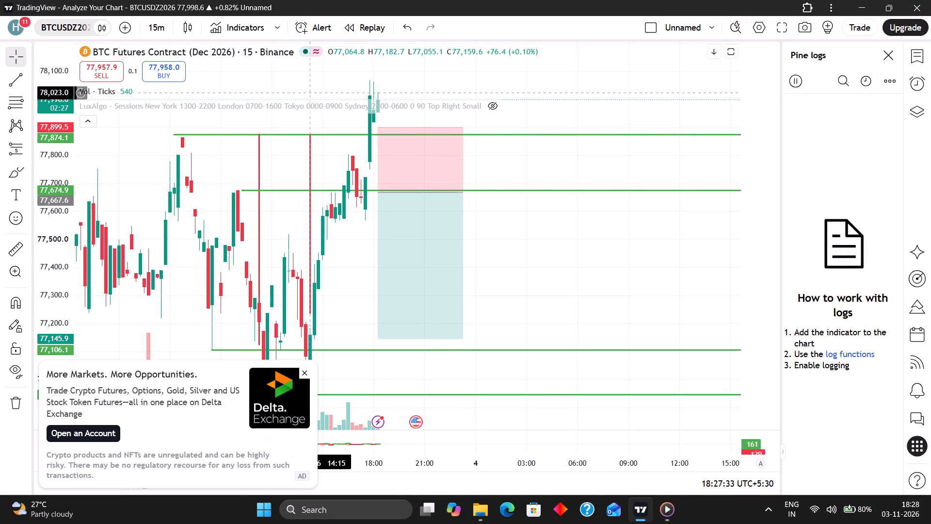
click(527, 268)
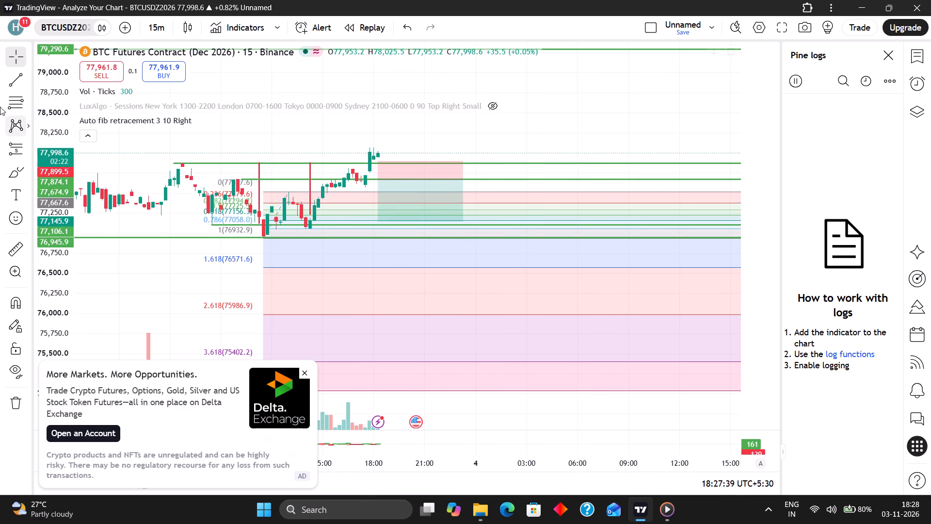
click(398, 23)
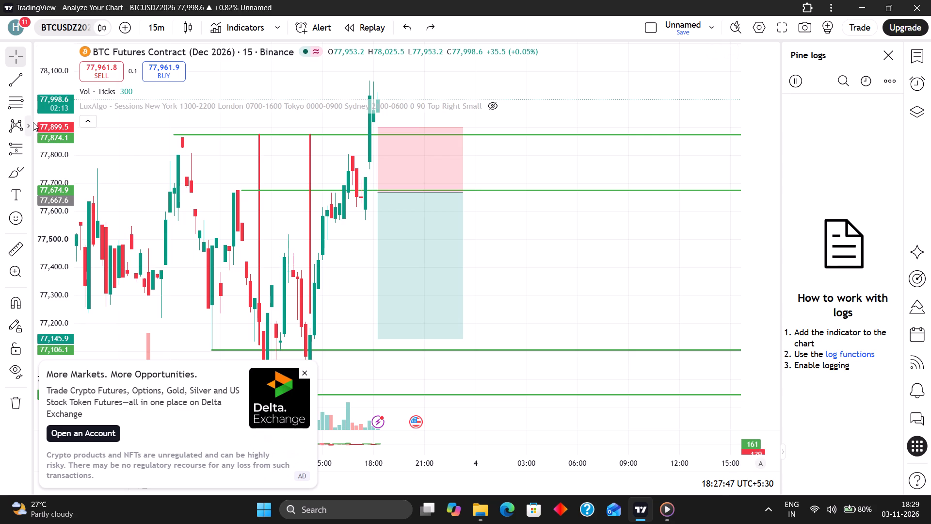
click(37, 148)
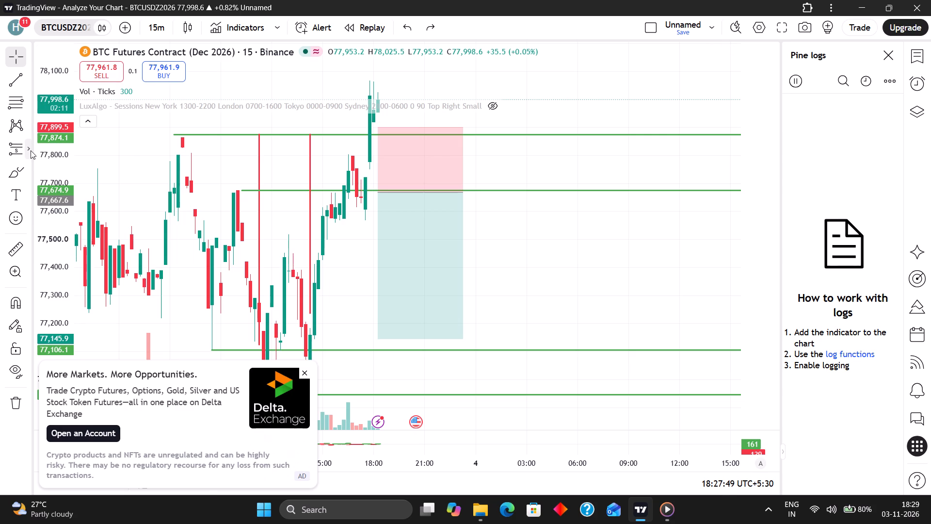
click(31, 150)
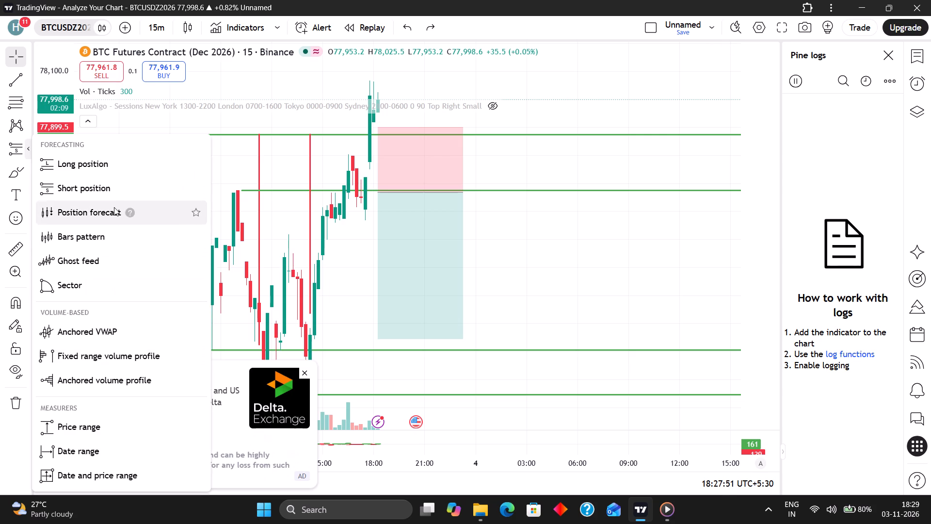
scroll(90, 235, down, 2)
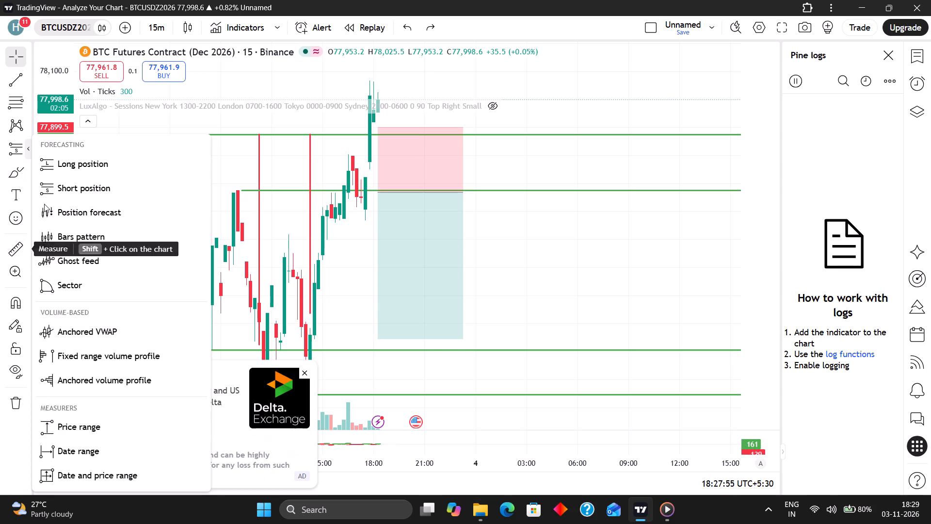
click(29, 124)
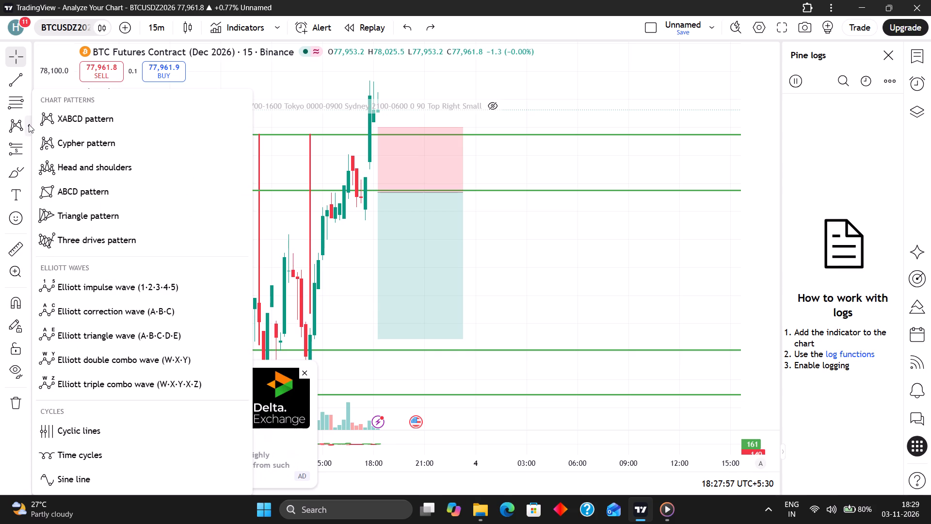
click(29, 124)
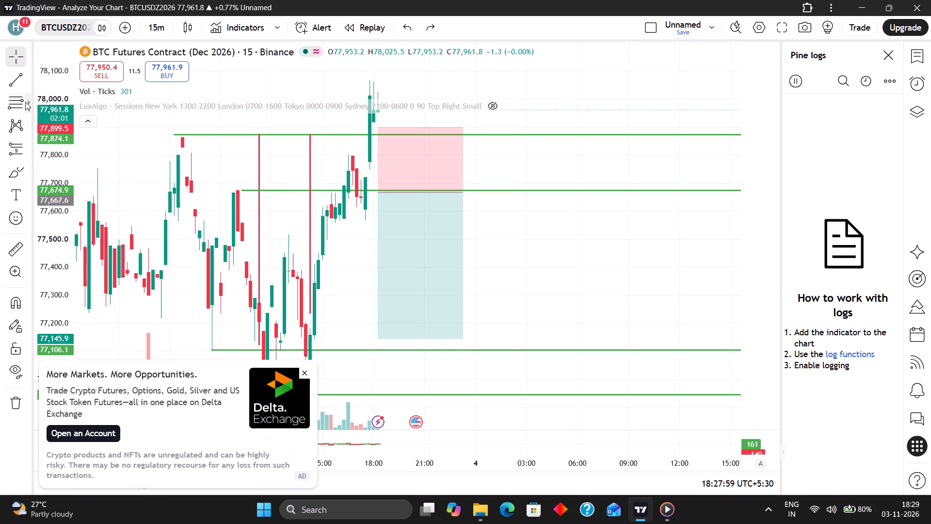
Draw a Fib retracement beside the short position from about 77,798 at 00:00 down to about 77,162 at 09:15 on 4 November.
click(29, 101)
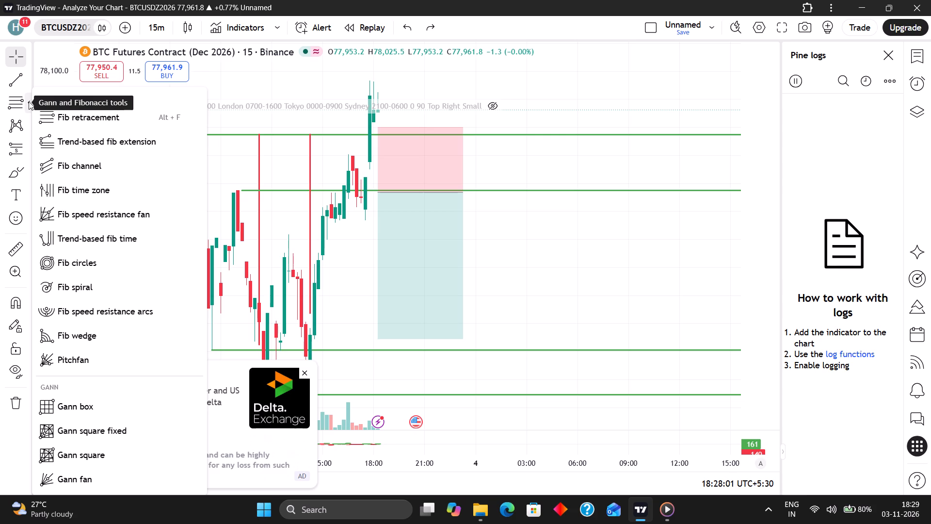
click(84, 116)
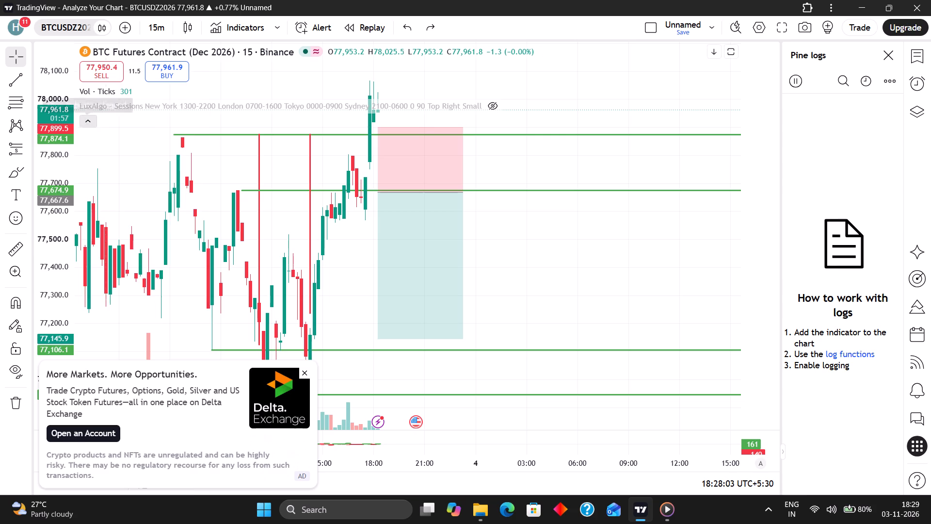
click(475, 155)
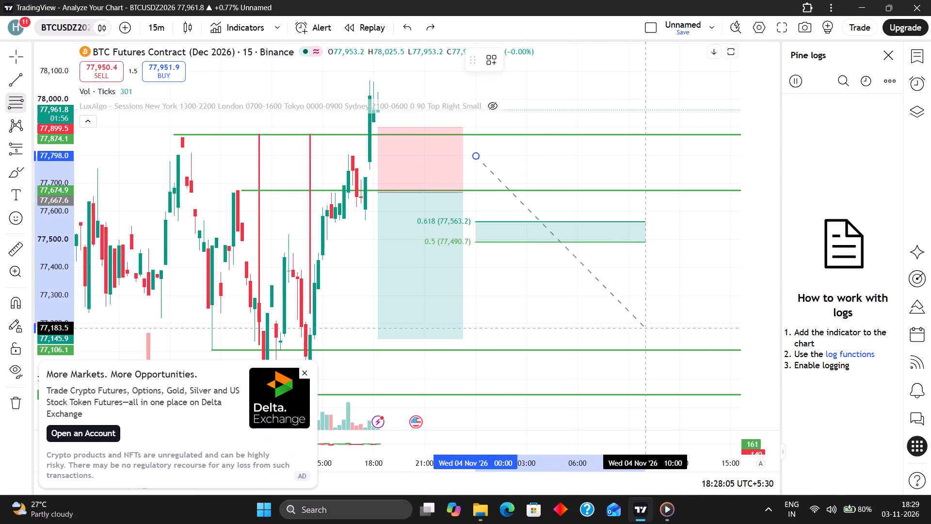
click(631, 334)
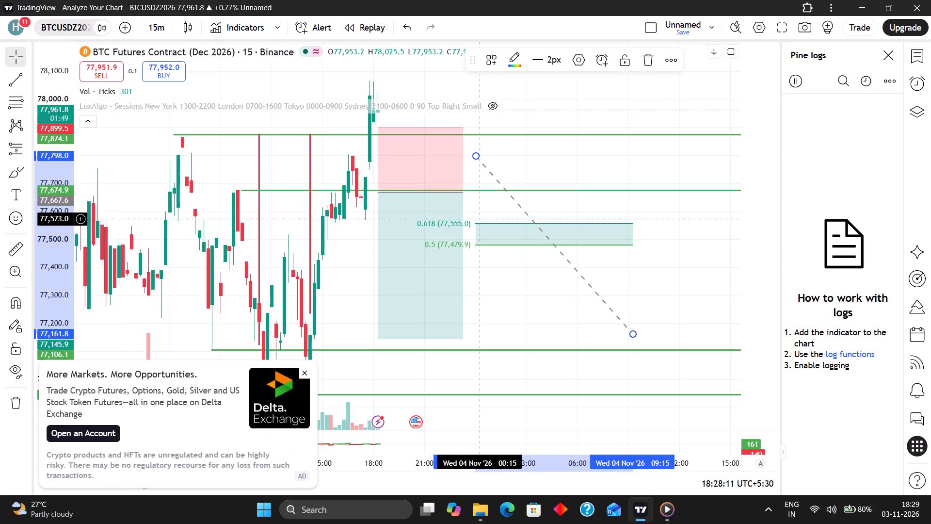
Open the Fib retracement's style settings and arrange them side by side with a reduced window of the paused lecture.
click(579, 65)
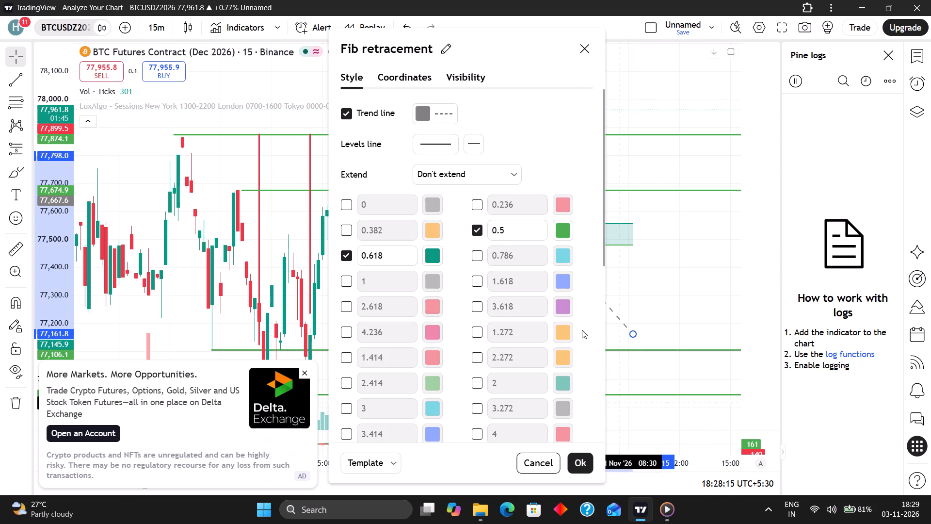
click(666, 508)
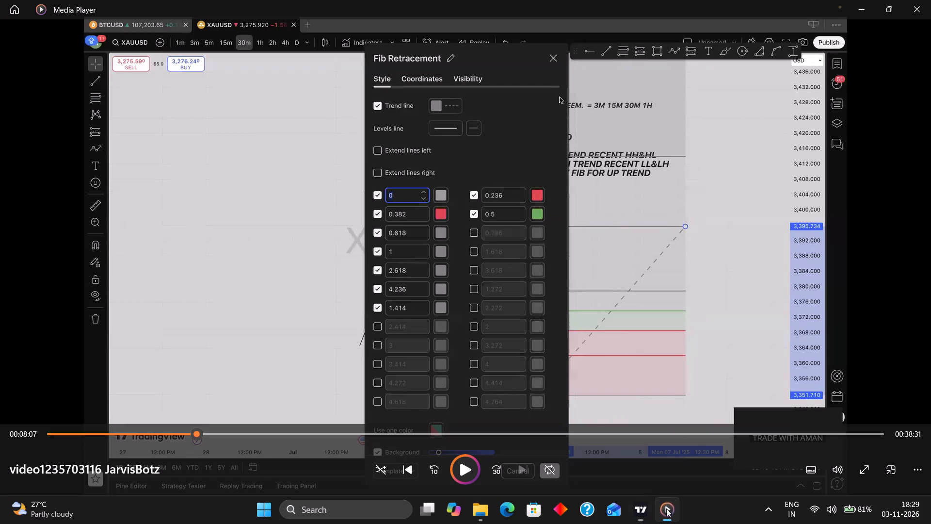
click(887, 6)
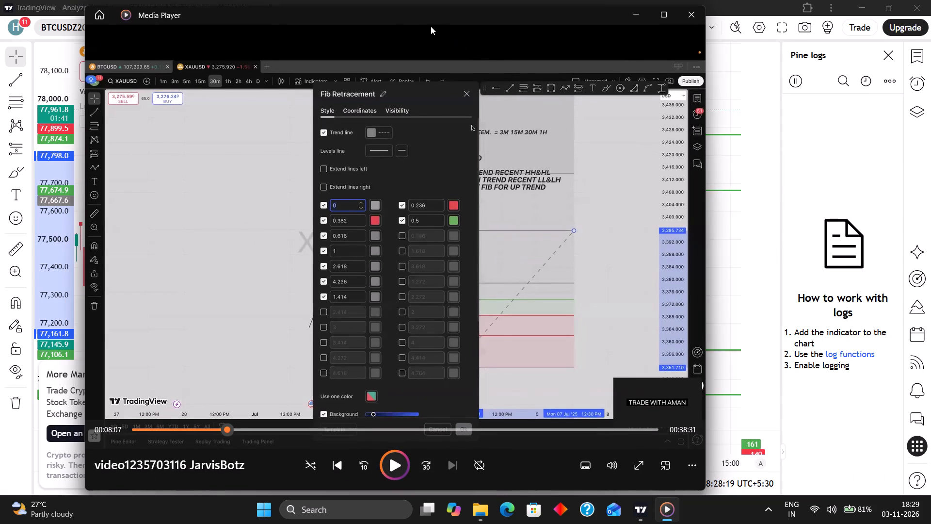
drag(412, 15, 816, 29)
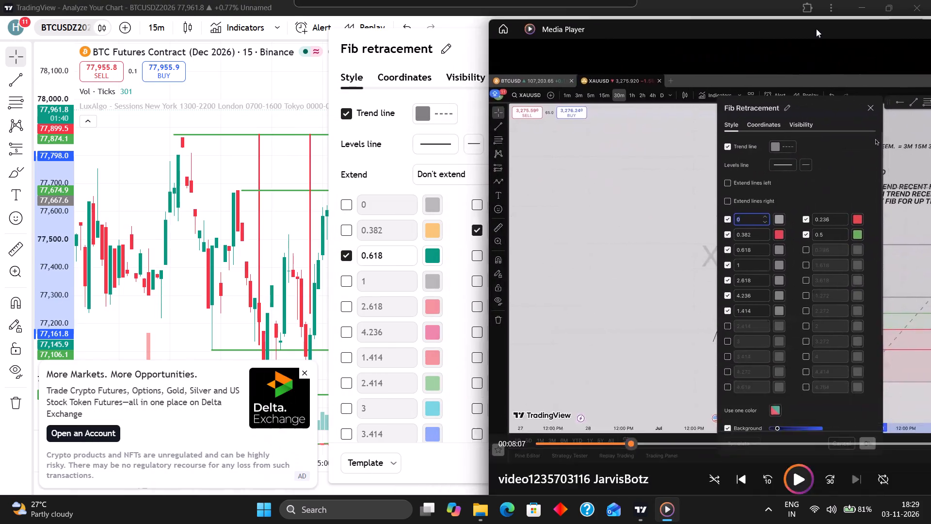
drag(816, 29, 791, 80)
drag(487, 49, 253, 42)
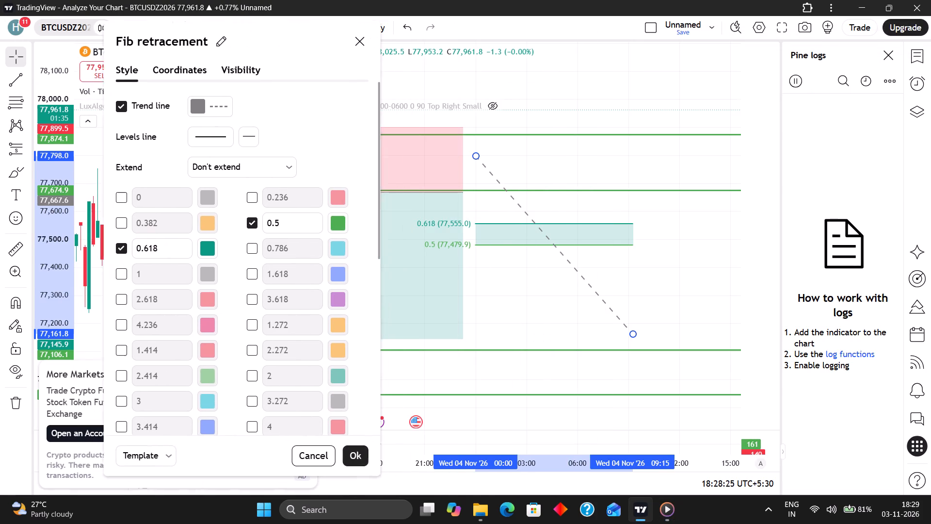
drag(253, 42, 238, 41)
click(656, 511)
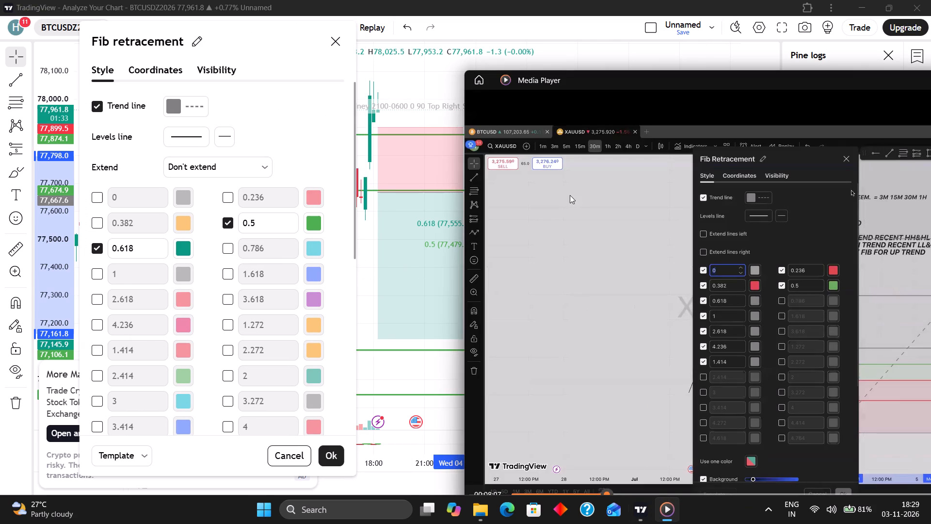
Turn on the Fib retracement levels 0, 0.236, 1.414, 4.236, 2.618, 1 and 0.382, checking them against the paused lecture.
click(103, 196)
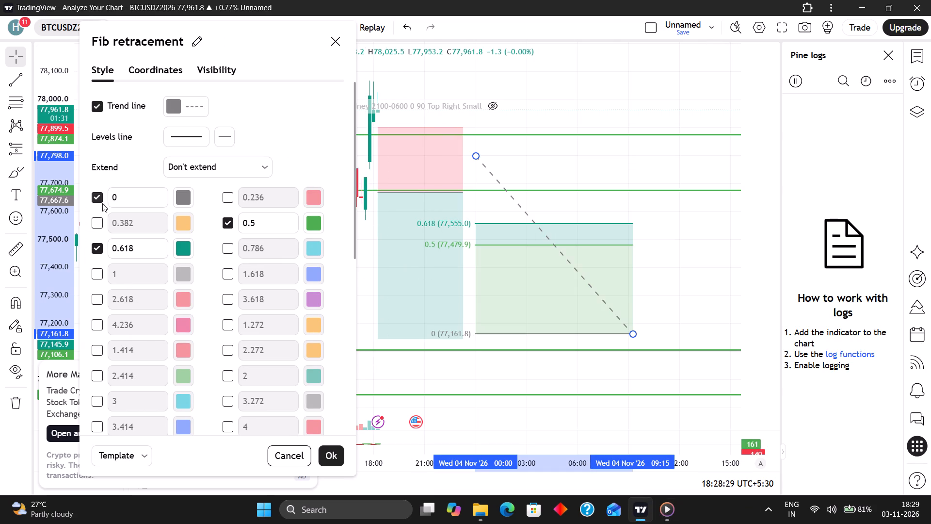
click(662, 513)
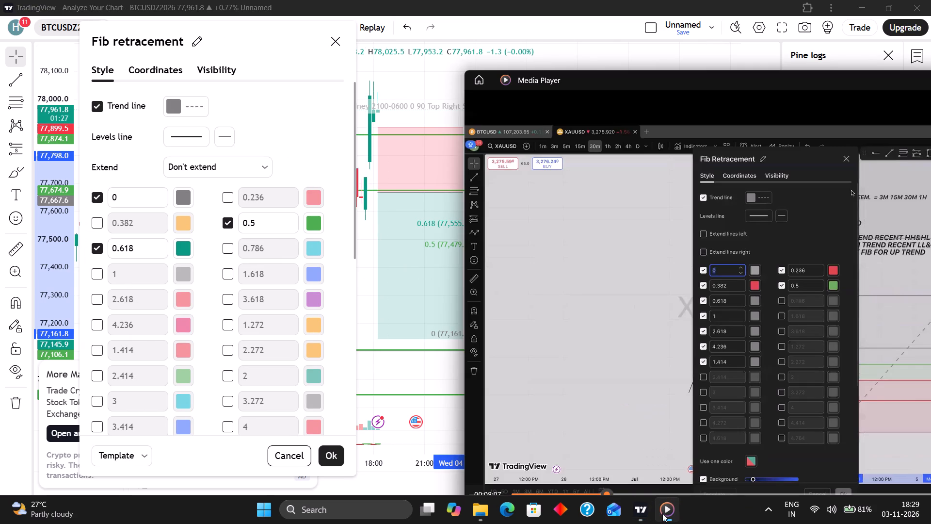
click(232, 193)
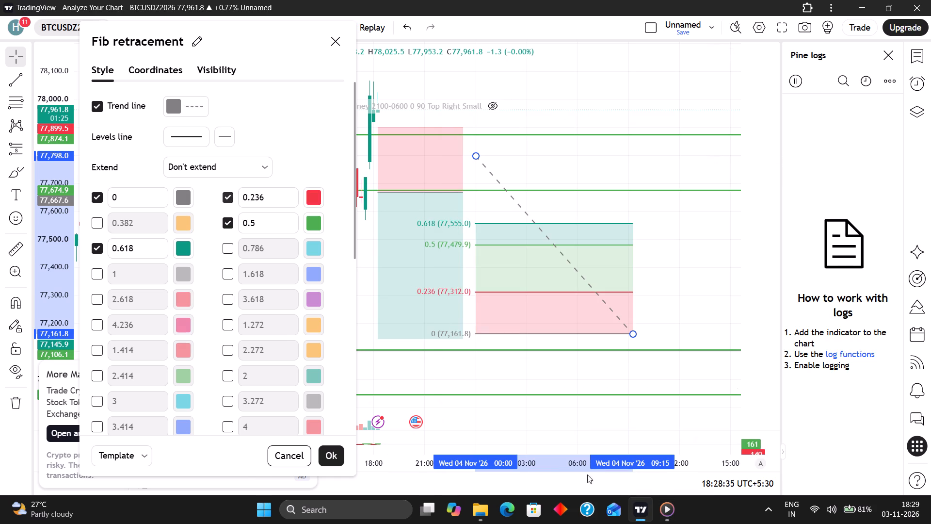
click(663, 512)
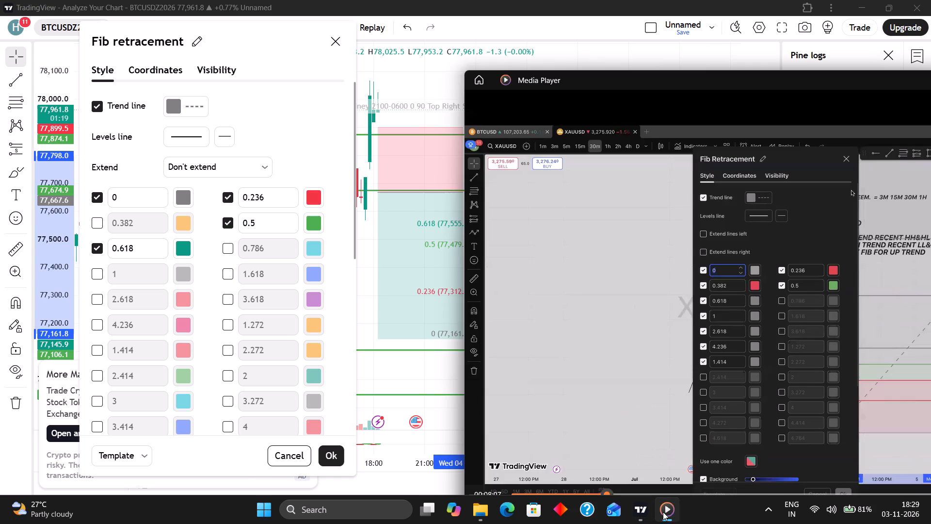
click(102, 351)
click(102, 326)
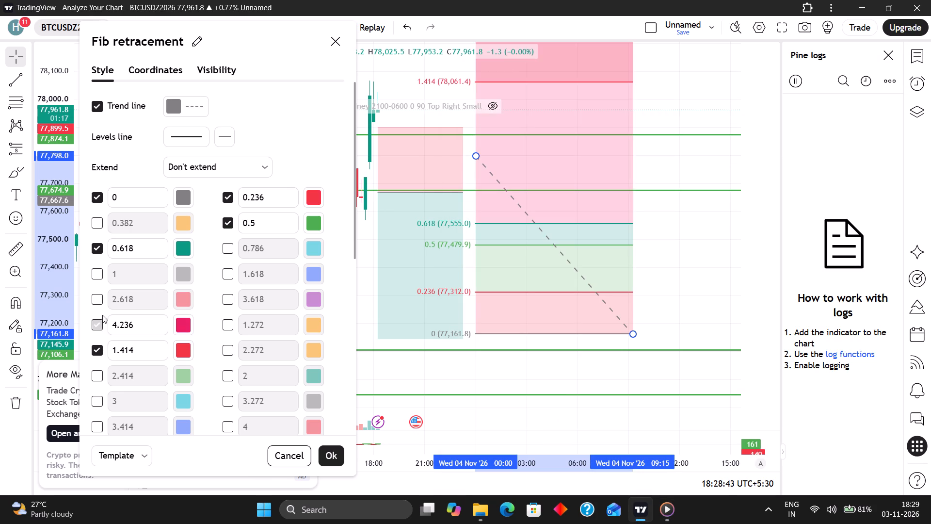
click(102, 303)
click(109, 274)
click(107, 271)
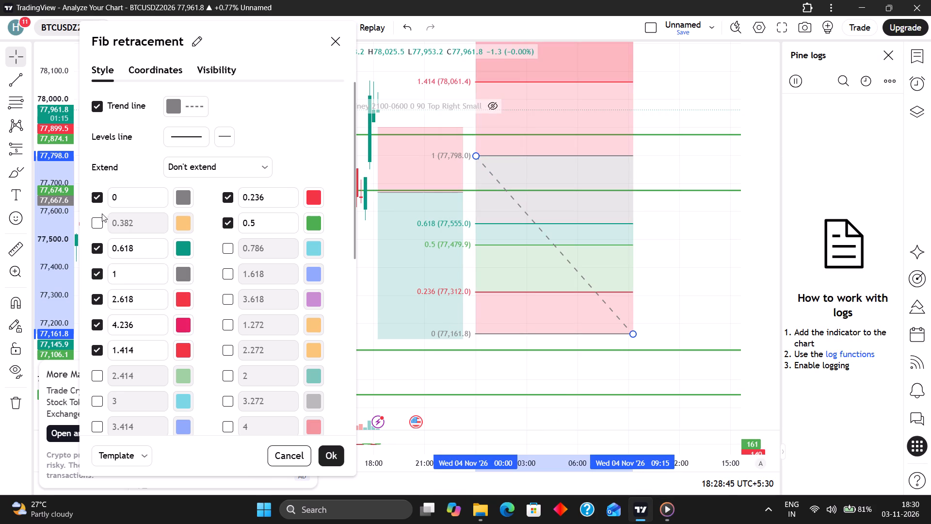
click(97, 220)
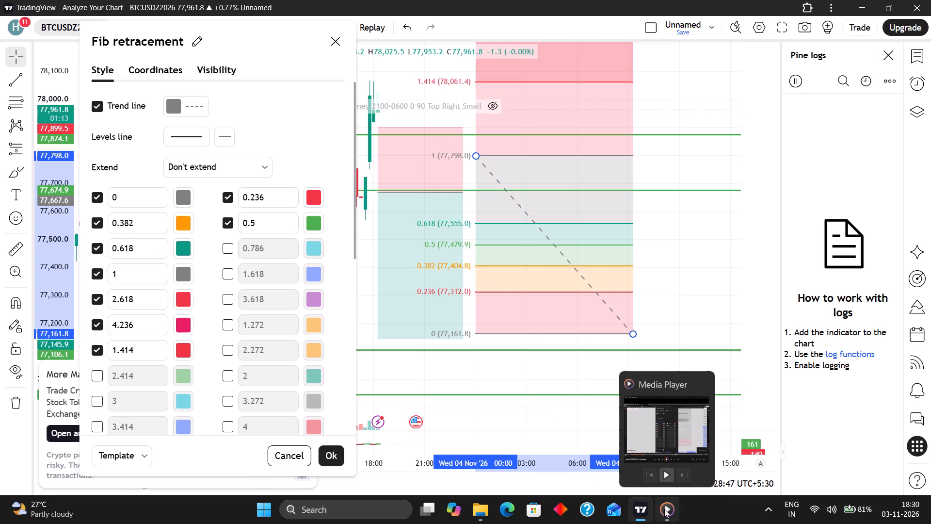
Reposition the lecture window so its Fib settings show fully beside the chart's settings, and resume playback from 08:07.
click(664, 509)
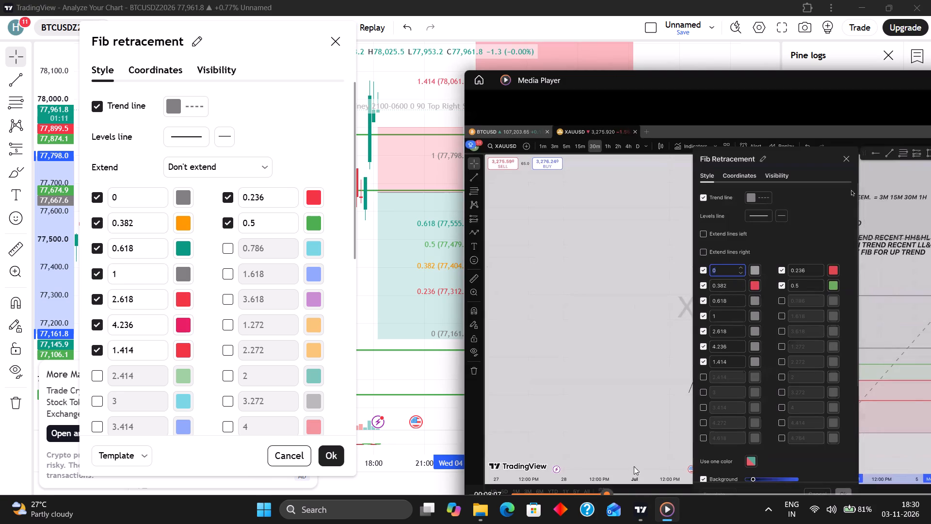
drag(670, 81, 623, 48)
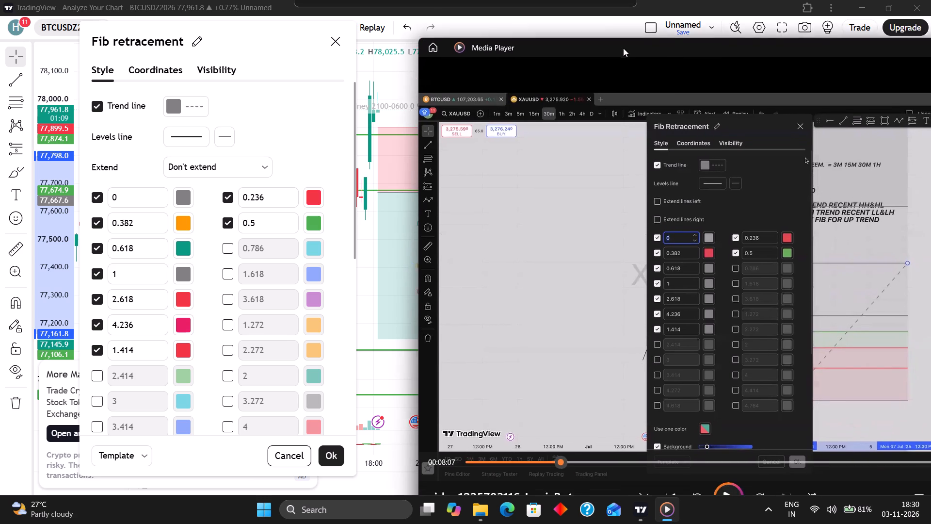
drag(623, 48, 592, 36)
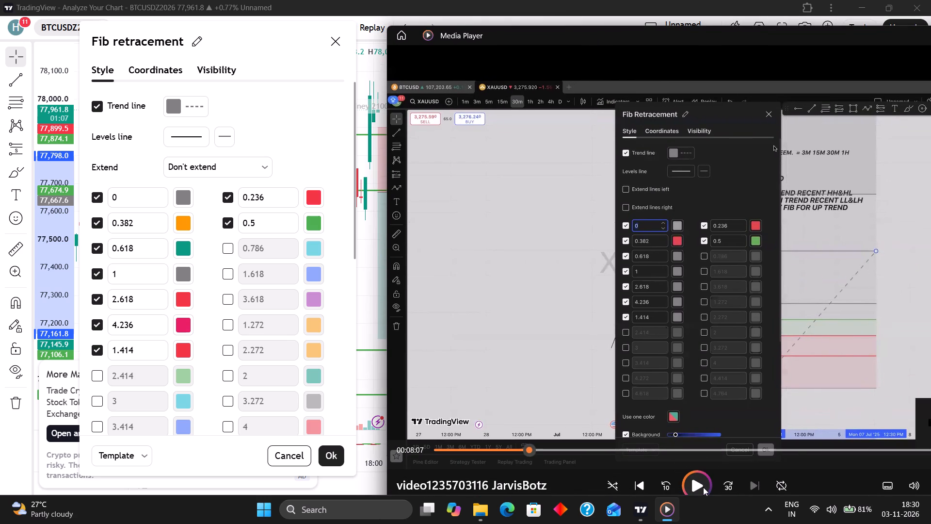
click(703, 487)
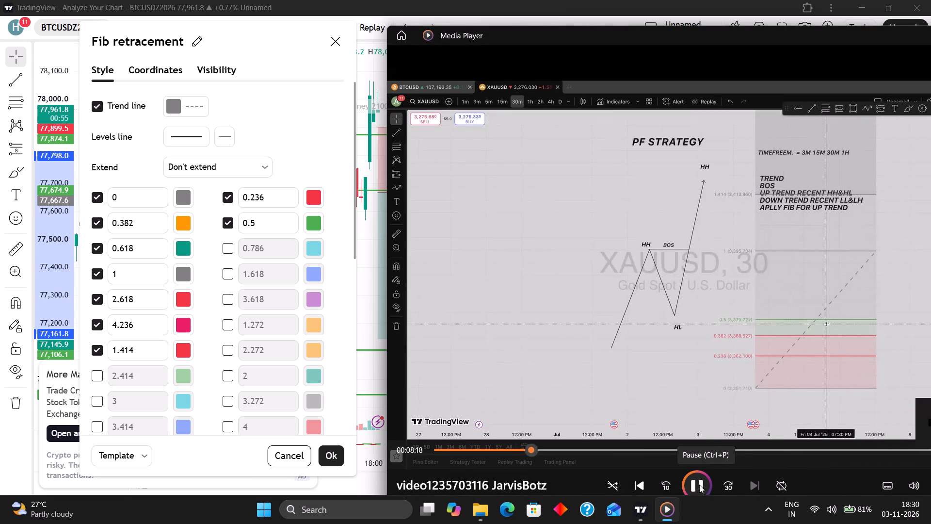
Turn off the 0.618 level, compare with the playing lecture, and apply the Fib retracement style settings.
click(98, 252)
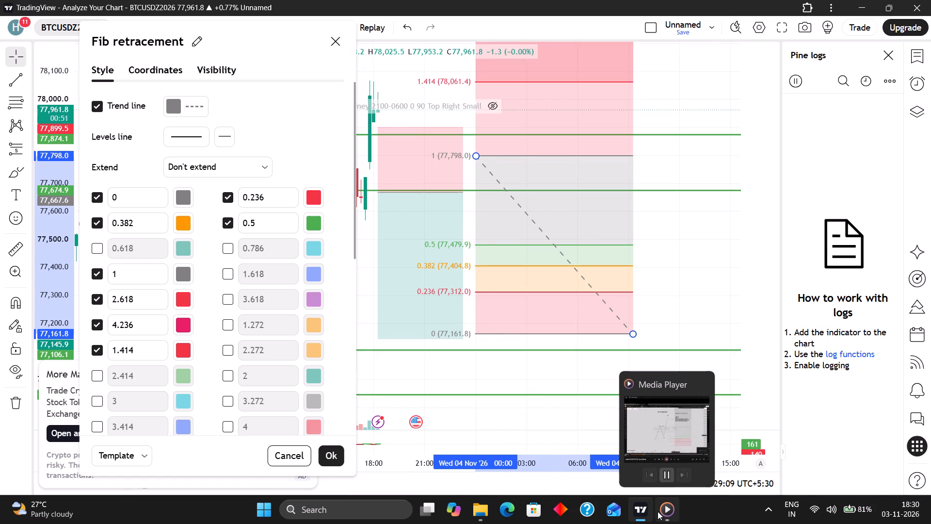
click(659, 511)
click(659, 511)
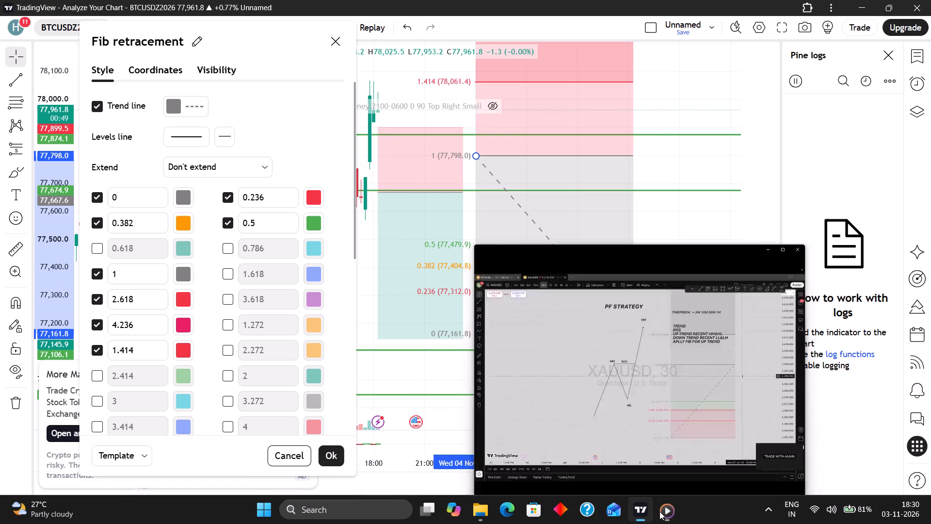
click(659, 511)
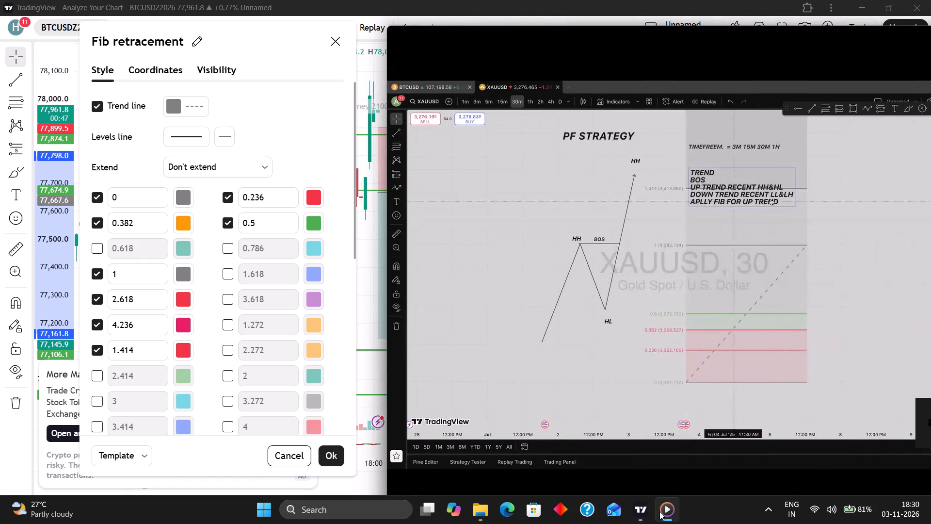
click(659, 511)
click(659, 511)
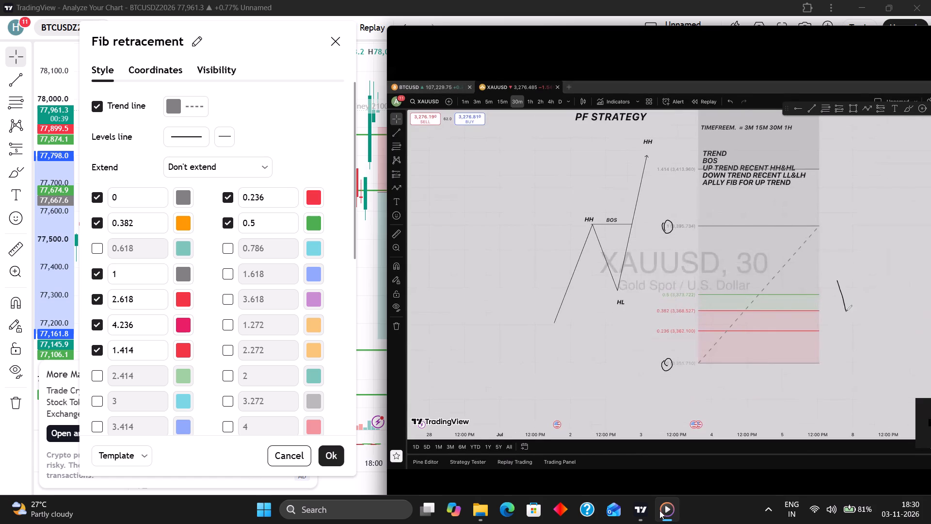
click(659, 510)
click(337, 454)
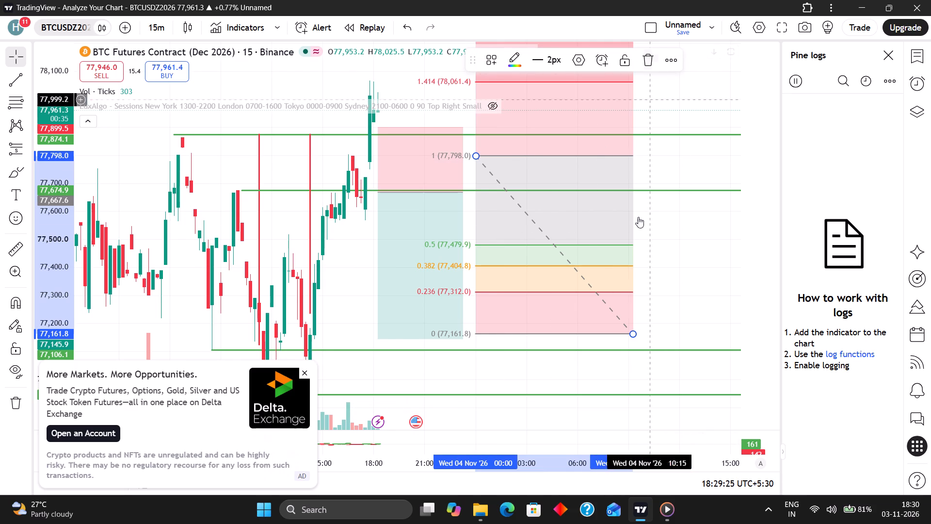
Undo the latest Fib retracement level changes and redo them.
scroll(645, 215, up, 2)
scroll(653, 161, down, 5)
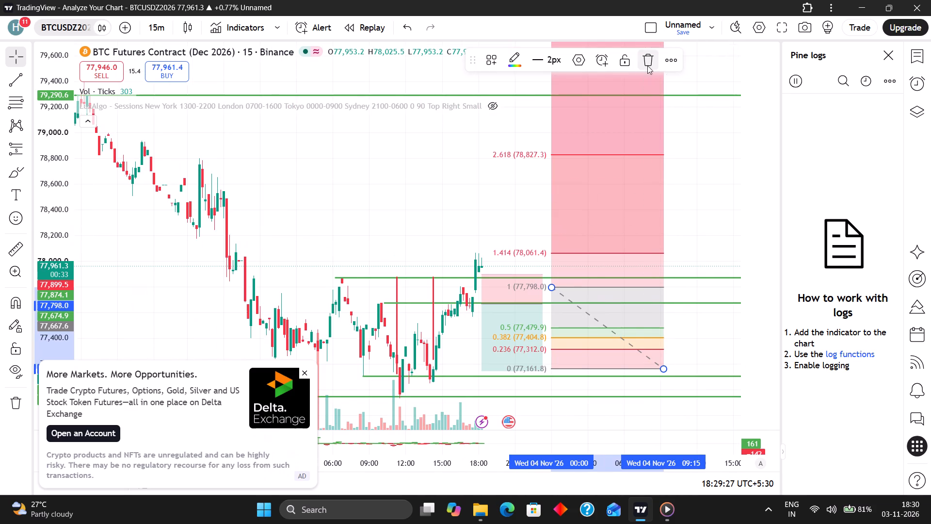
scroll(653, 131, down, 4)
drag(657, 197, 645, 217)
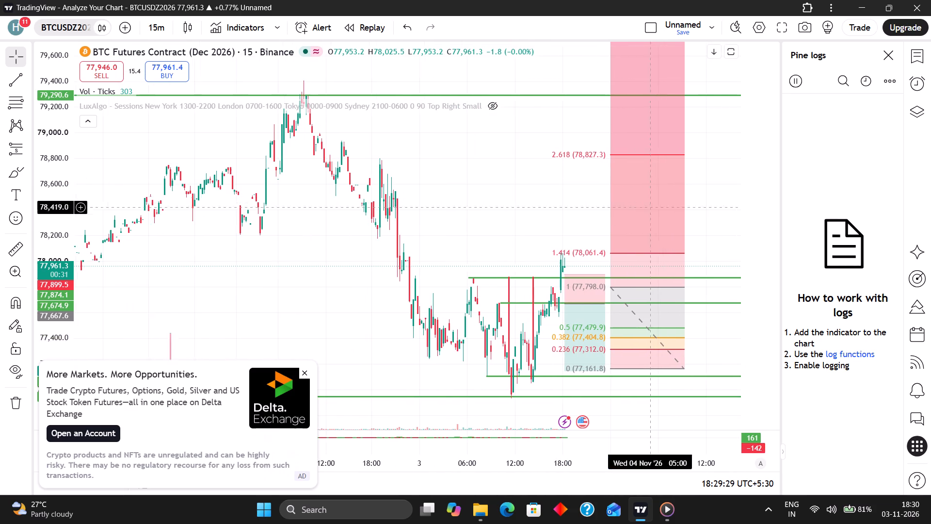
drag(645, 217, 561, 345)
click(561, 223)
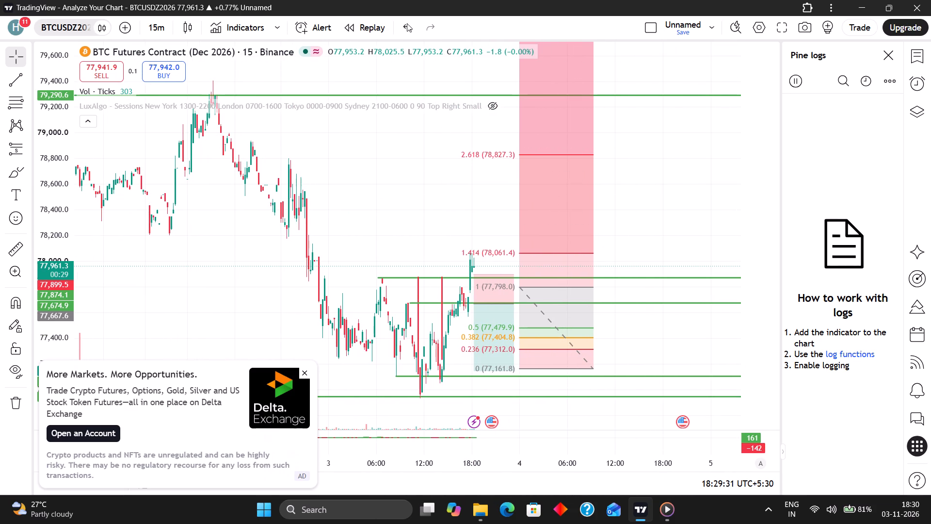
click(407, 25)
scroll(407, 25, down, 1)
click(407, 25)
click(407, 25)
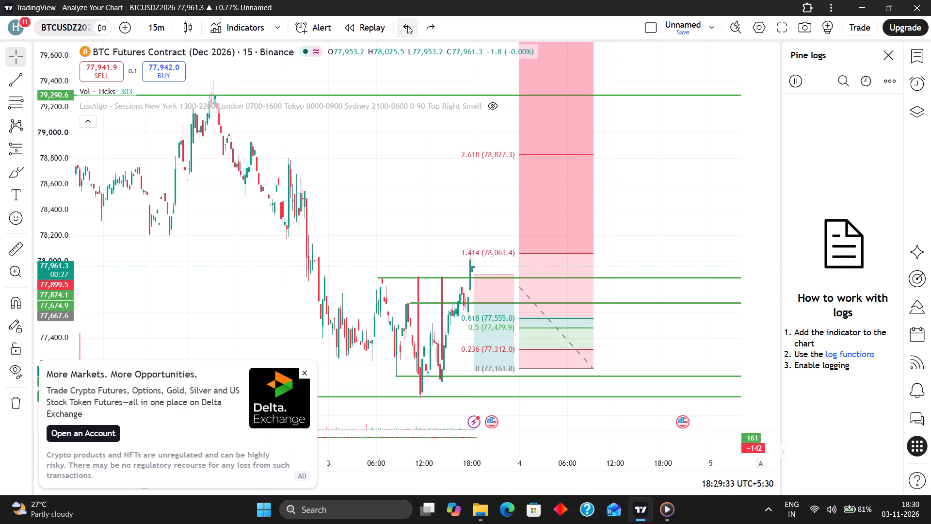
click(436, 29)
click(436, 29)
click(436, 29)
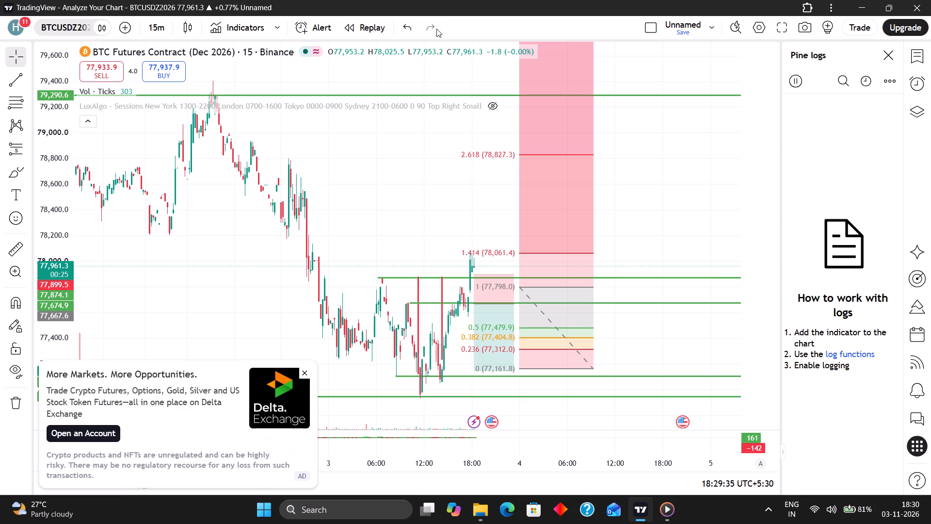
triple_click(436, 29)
Delete the Fib retracement beside the short position from the BTC futures chart.
click(518, 101)
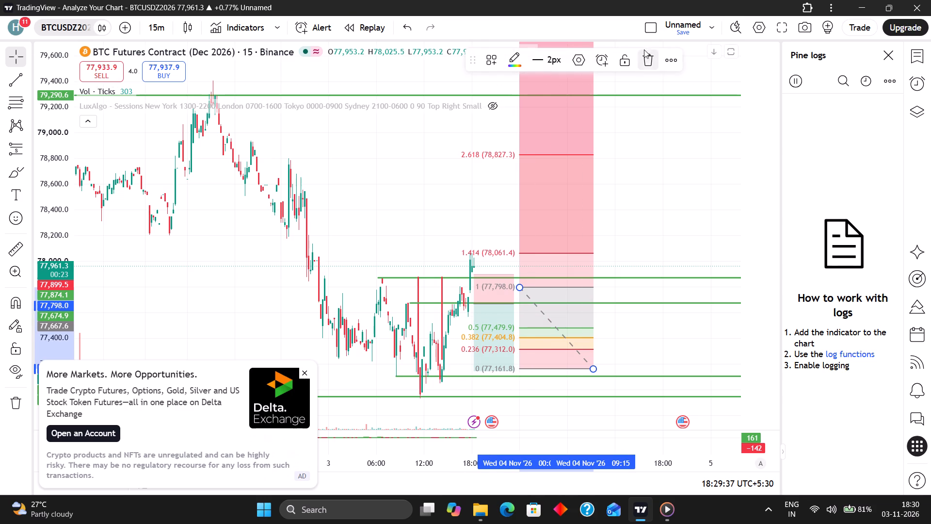
click(657, 62)
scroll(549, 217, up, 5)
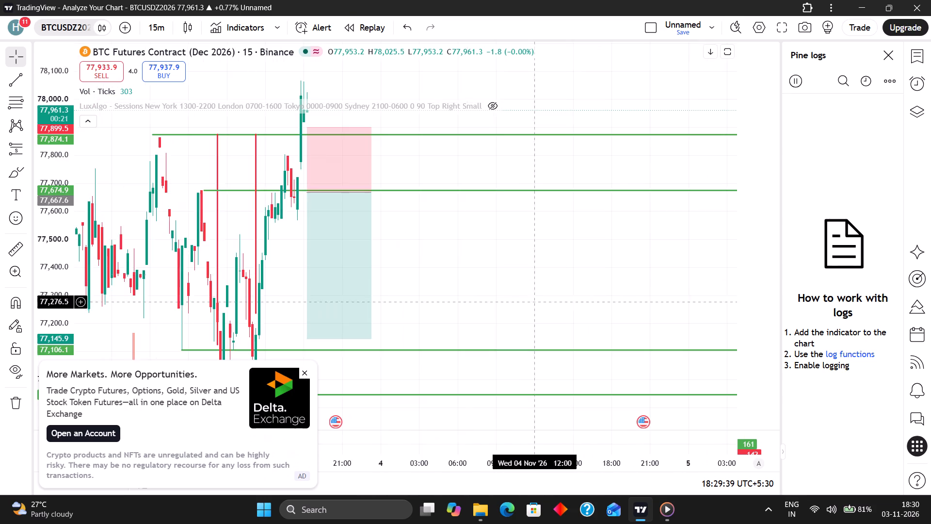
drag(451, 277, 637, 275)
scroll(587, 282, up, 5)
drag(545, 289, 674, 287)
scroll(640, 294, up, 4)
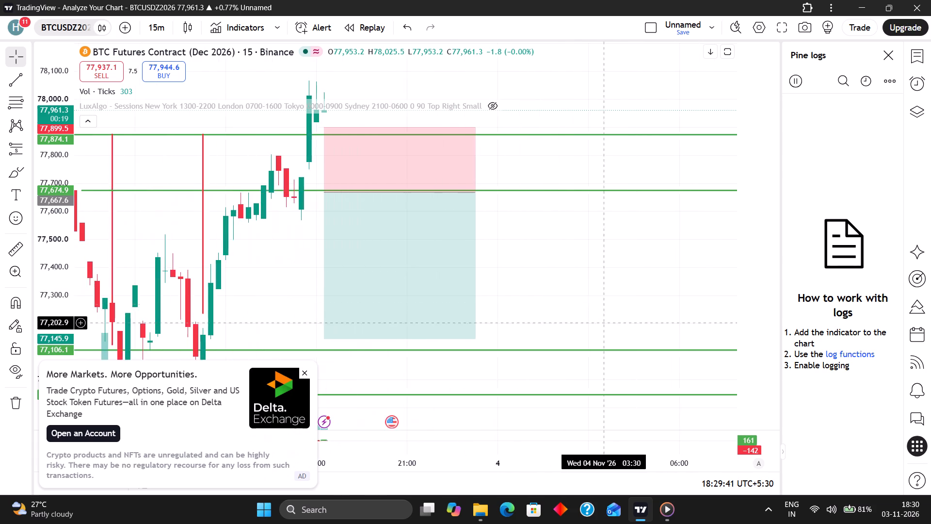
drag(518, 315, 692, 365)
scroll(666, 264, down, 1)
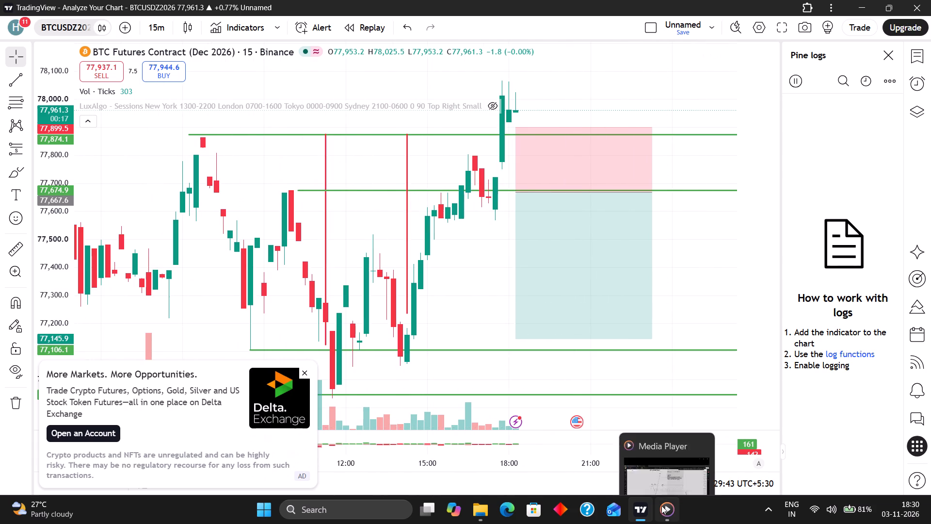
Switch to the lecture in a maximised window and study the Fib target levels, skipping forward 30 seconds twice and back 10 seconds.
click(661, 506)
click(849, 4)
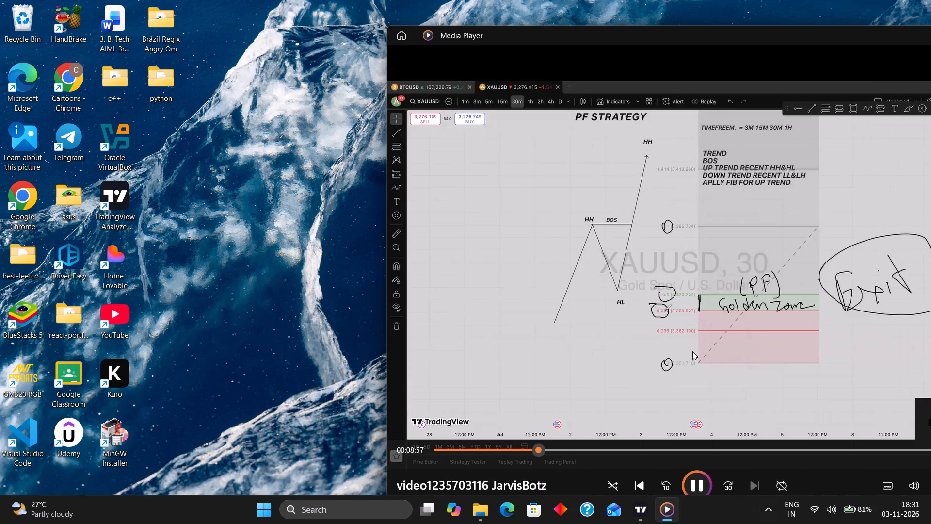
drag(663, 39, 408, 57)
click(704, 47)
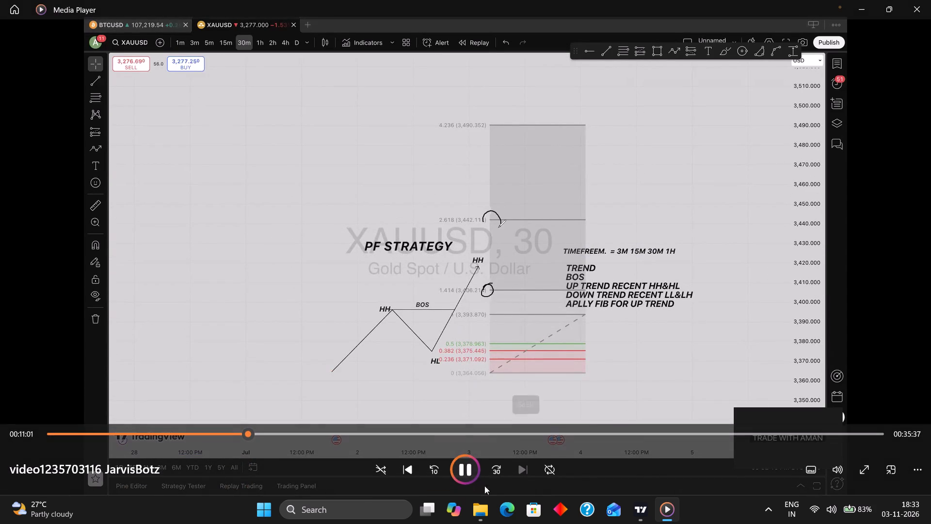
click(500, 474)
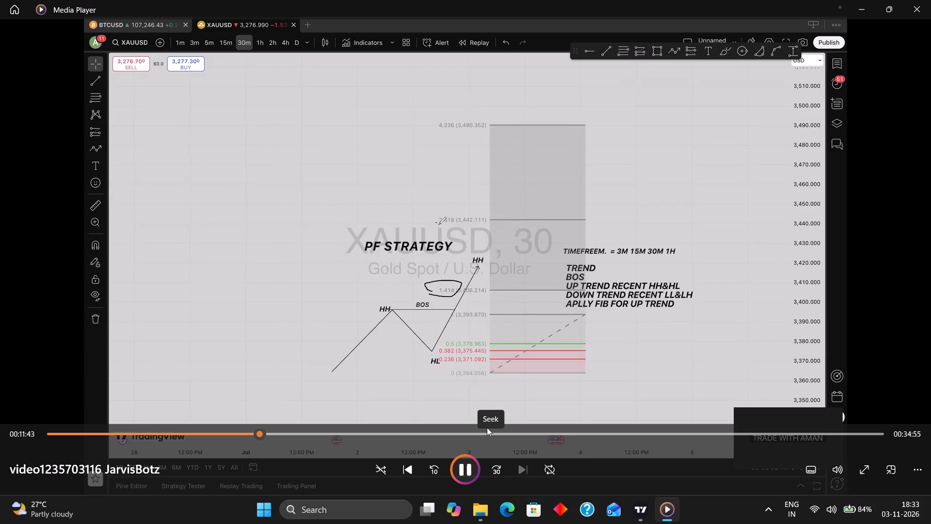
click(497, 473)
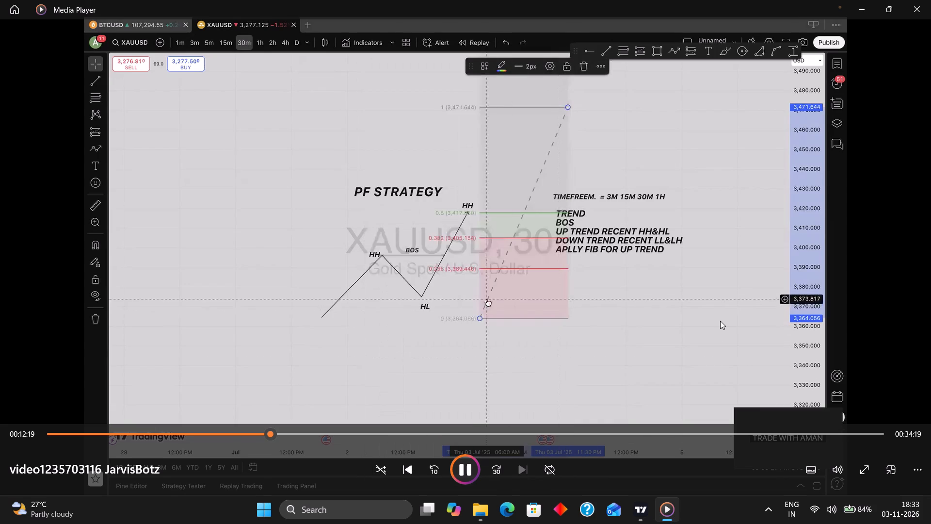
click(439, 471)
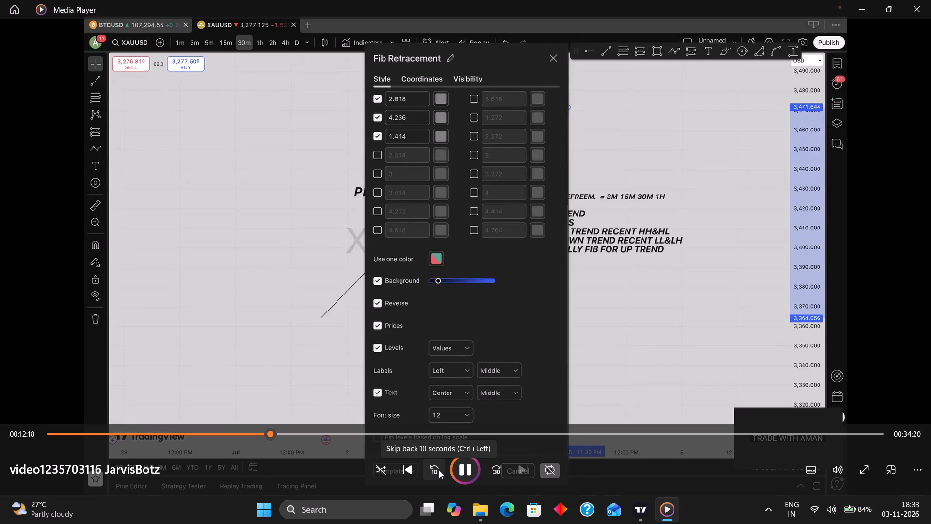
click(477, 176)
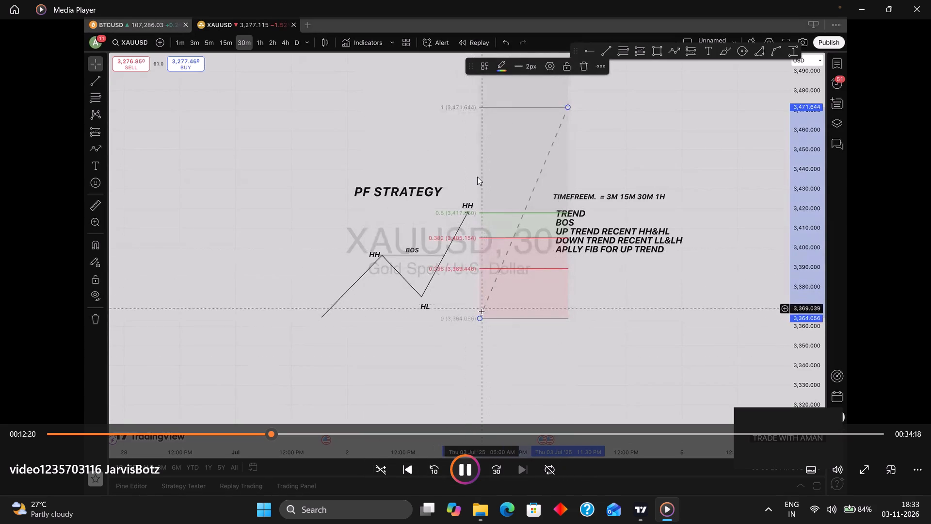
Switch back to the TradingView BTC futures chart.
click(643, 511)
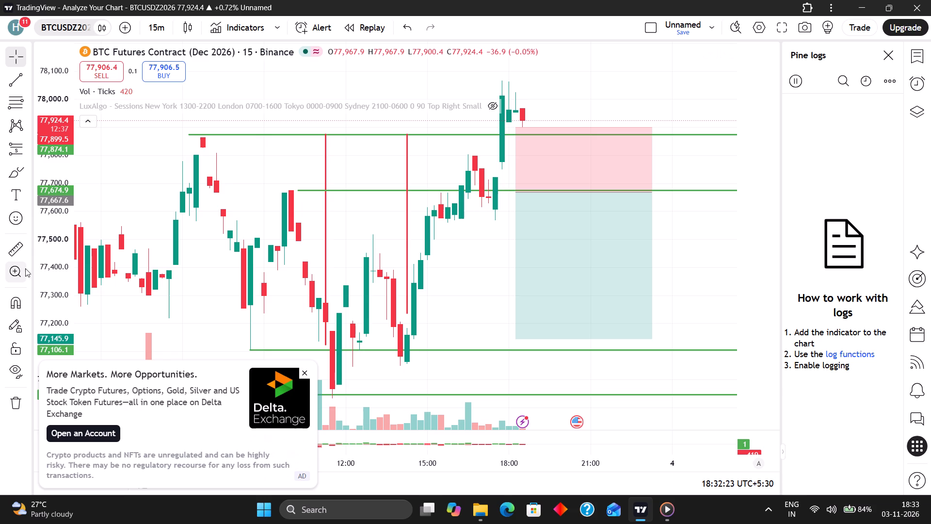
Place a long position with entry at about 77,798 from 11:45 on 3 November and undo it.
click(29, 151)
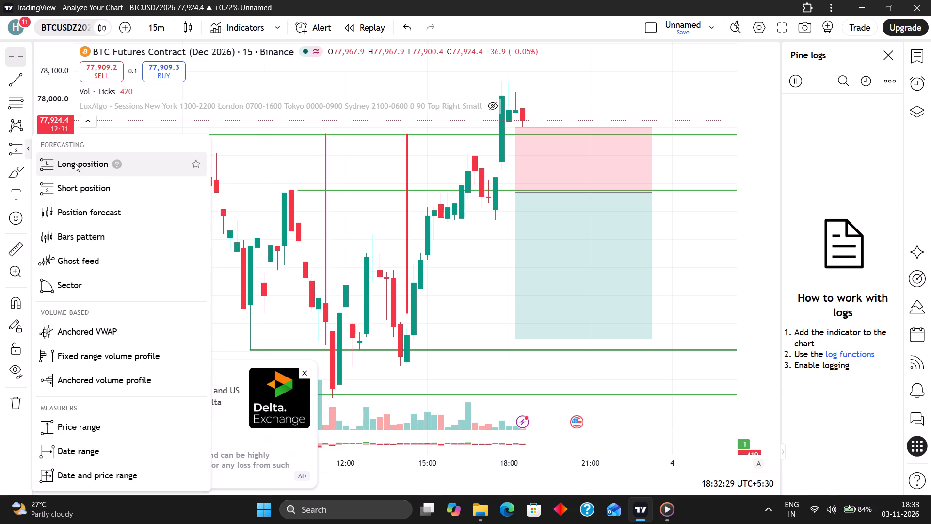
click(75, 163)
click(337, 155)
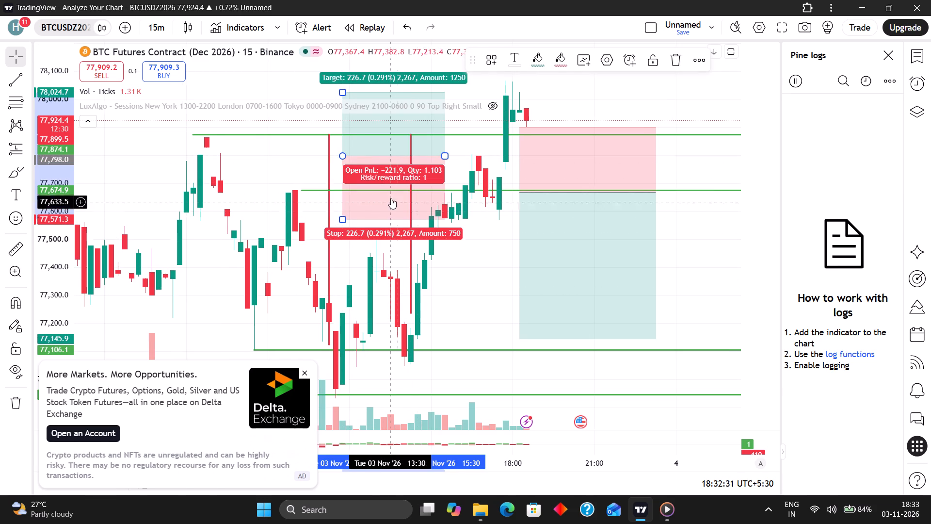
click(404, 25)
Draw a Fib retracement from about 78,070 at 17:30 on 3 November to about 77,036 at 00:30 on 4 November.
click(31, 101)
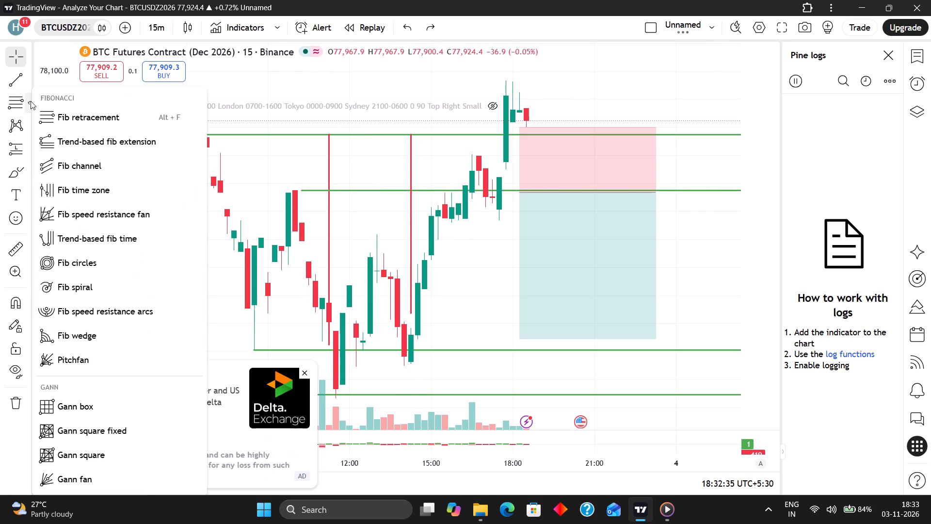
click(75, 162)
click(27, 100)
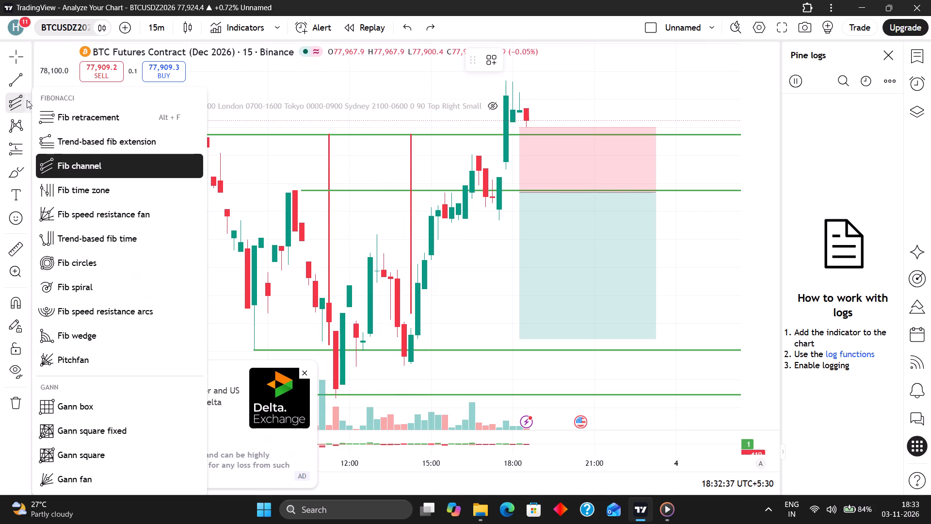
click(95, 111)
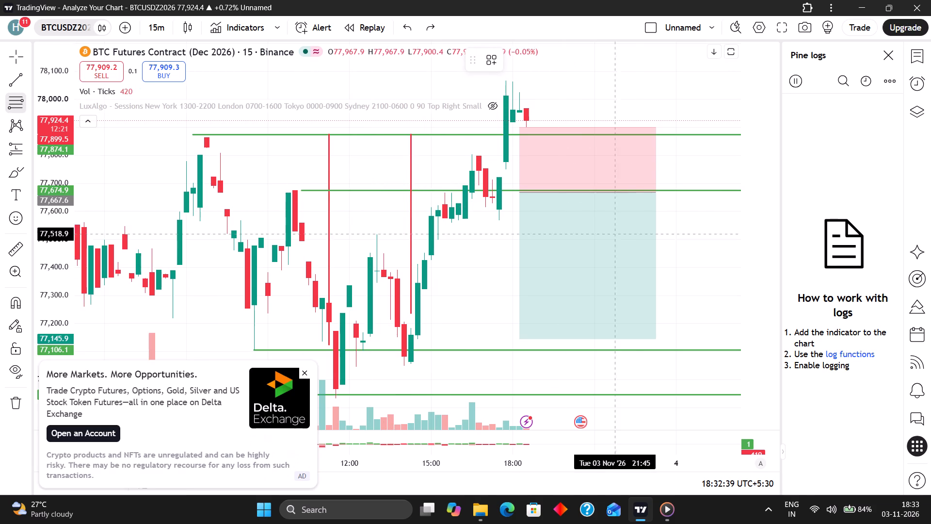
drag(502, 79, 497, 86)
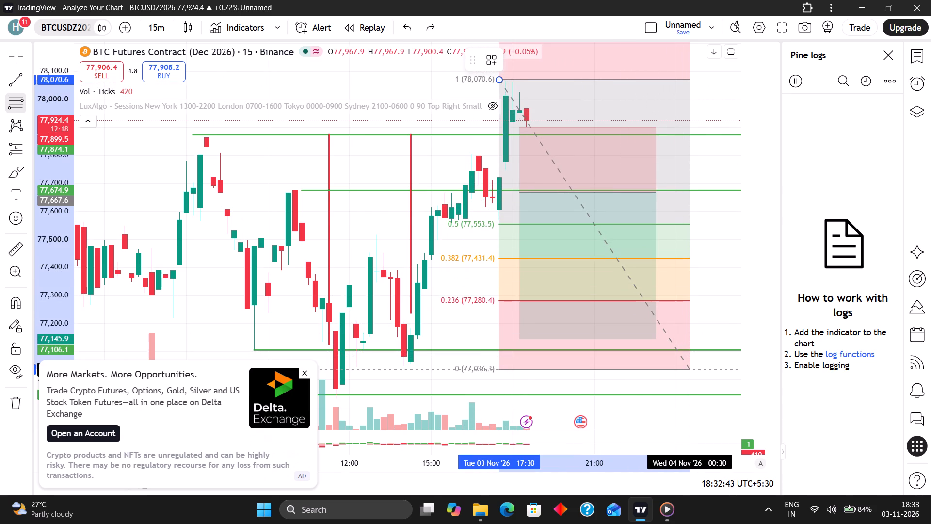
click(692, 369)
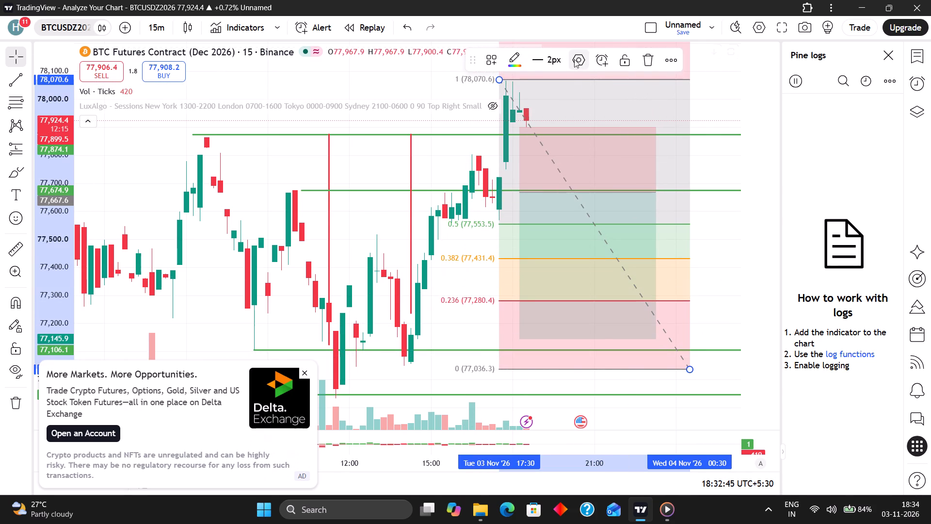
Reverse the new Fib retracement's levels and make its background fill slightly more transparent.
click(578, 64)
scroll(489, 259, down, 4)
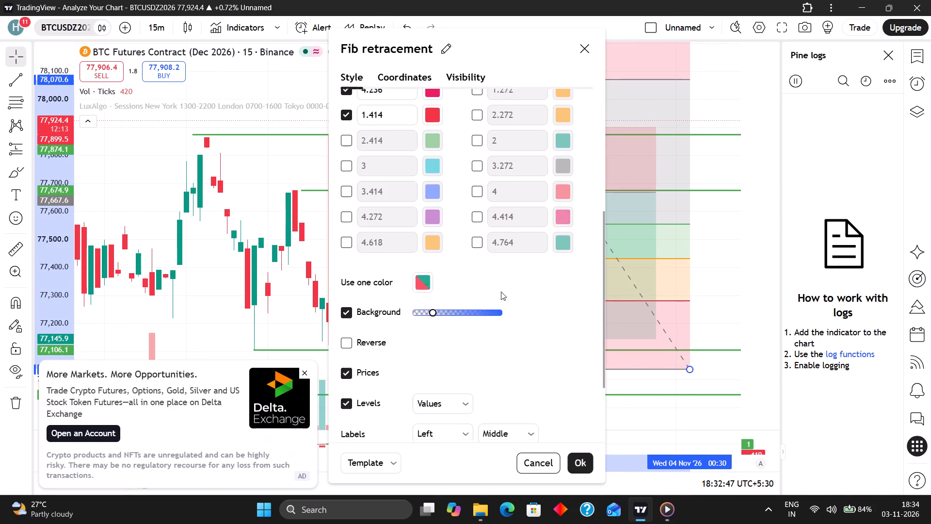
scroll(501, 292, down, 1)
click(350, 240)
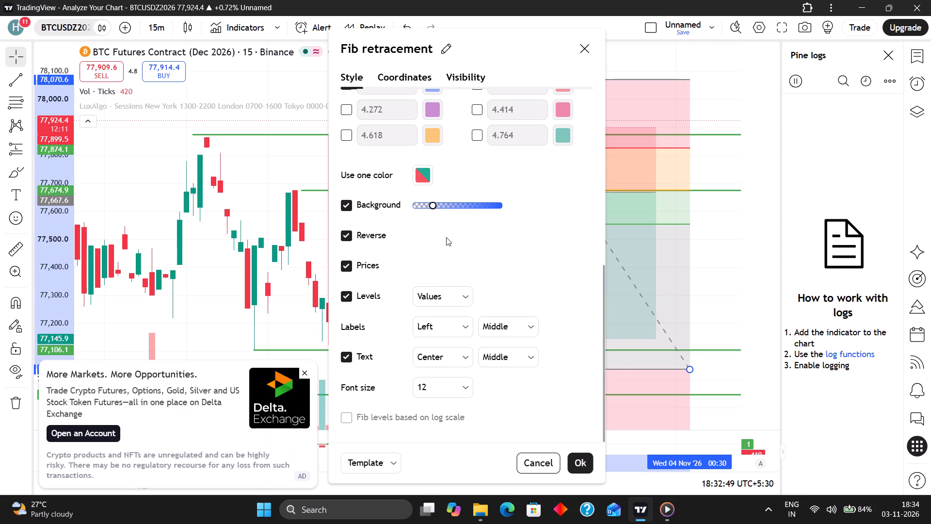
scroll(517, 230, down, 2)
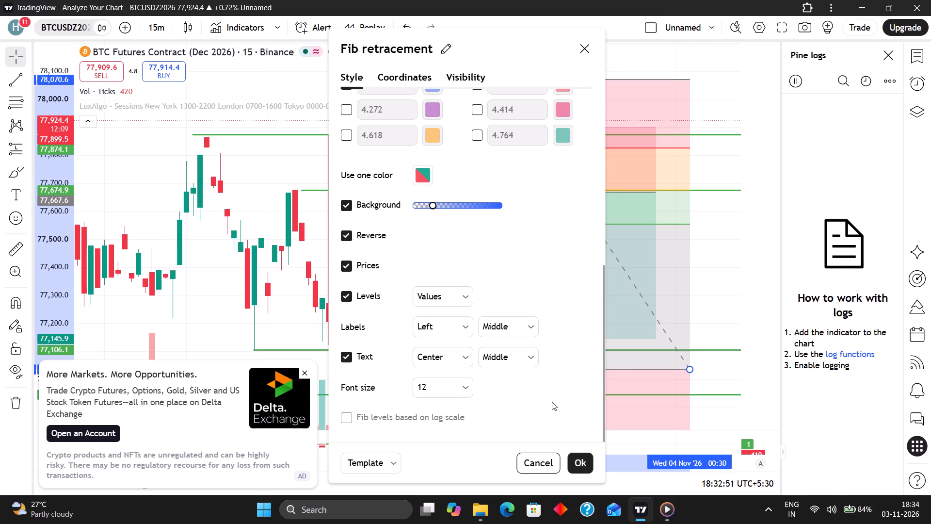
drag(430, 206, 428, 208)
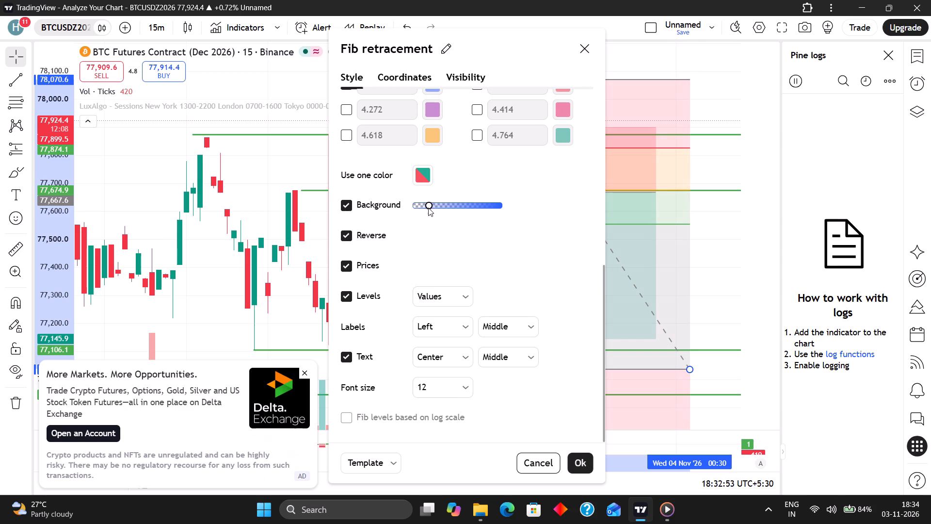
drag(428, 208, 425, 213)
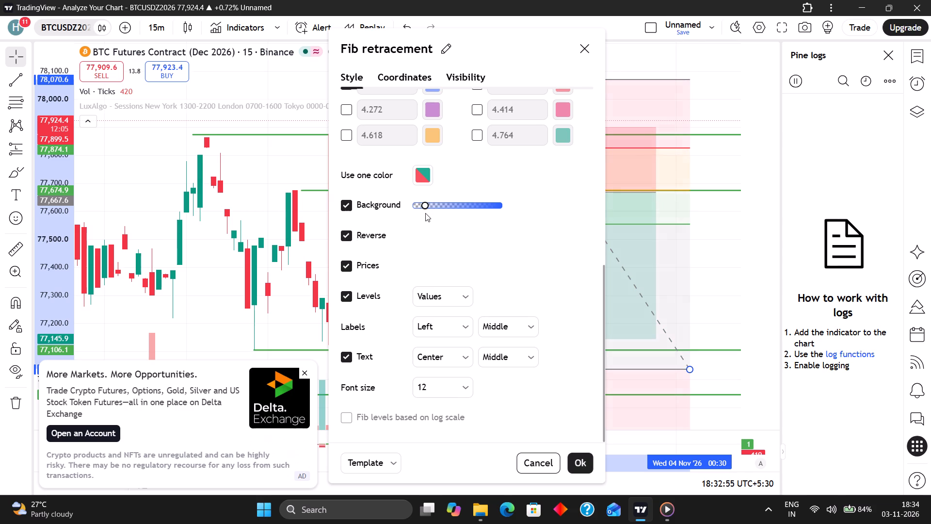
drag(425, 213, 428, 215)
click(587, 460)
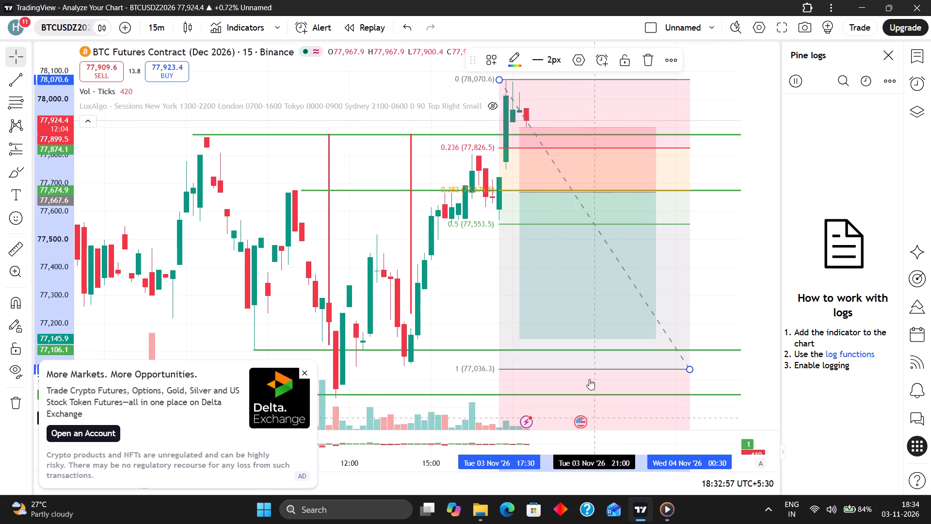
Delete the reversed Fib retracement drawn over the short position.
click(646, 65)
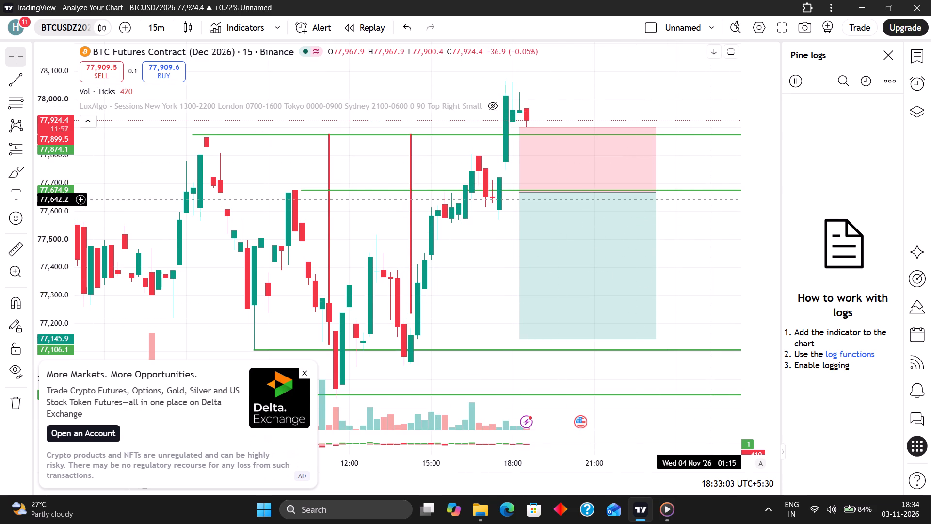
Switch back to the PF strategy lecture video in Media Player.
click(867, 0)
click(491, 235)
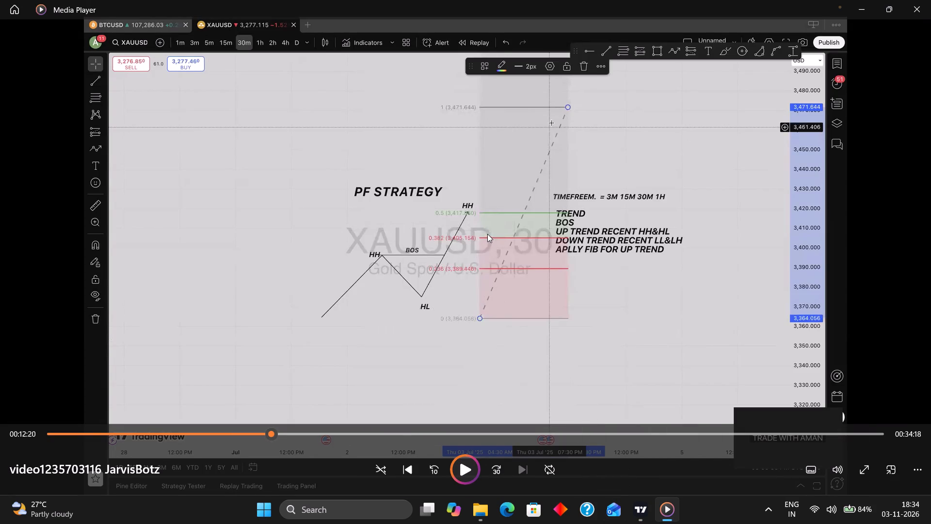